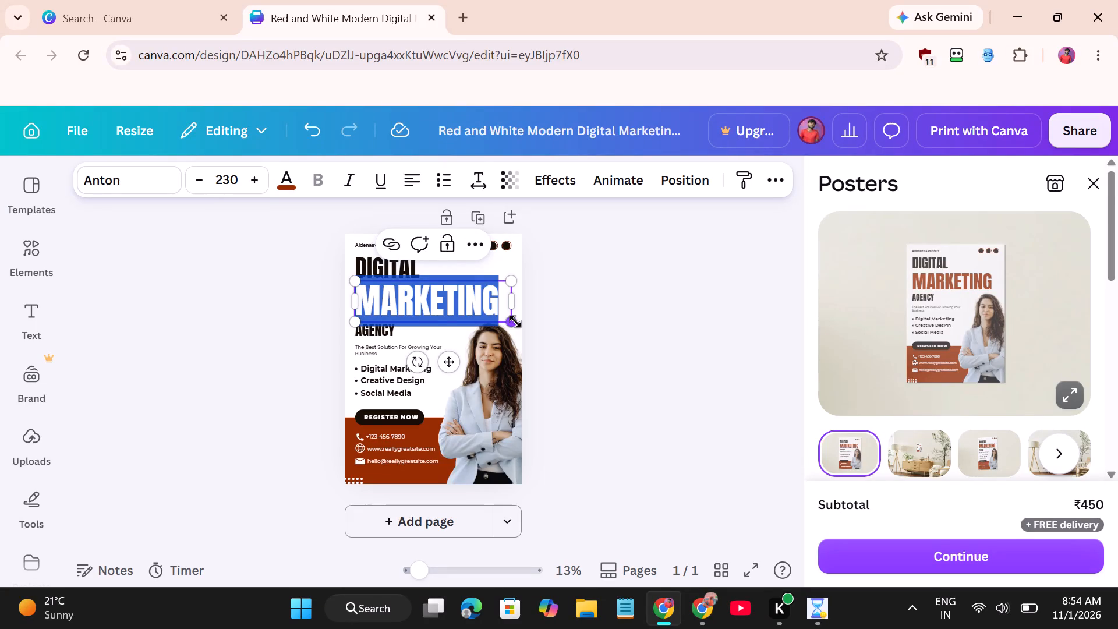
Shrink the MARKETING heading to a font size of about 135 and move it to the poster's right side, below DIGITAL.
{"action": "left_click_drag", "start_coordinate": [515, 319], "coordinate": [498, 319]}
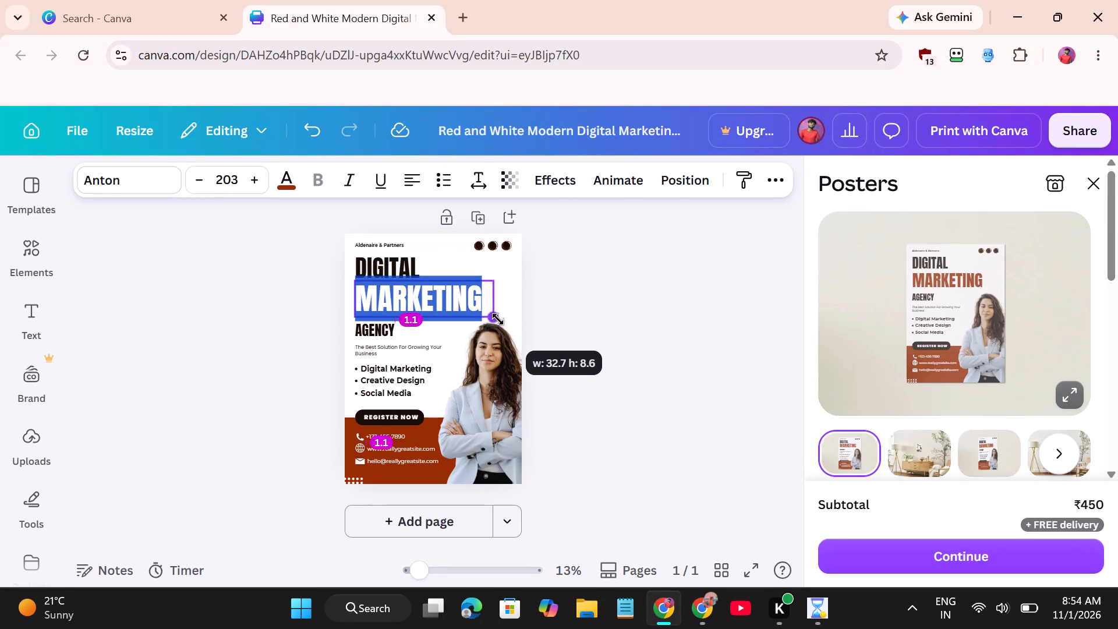
{"action": "left_click_drag", "start_coordinate": [498, 319], "coordinate": [448, 316]}
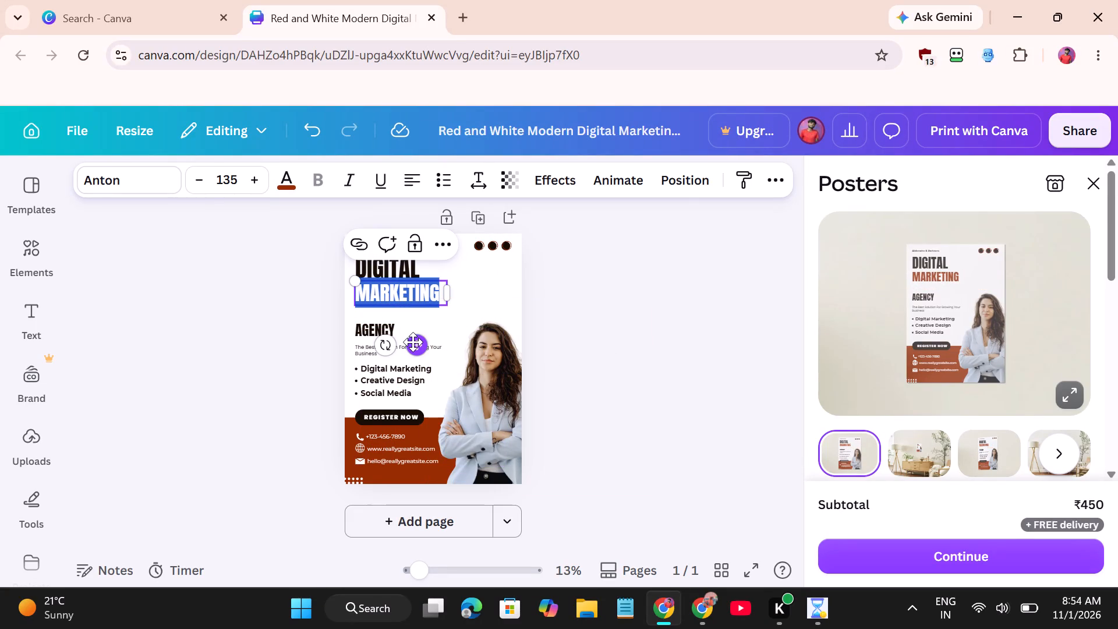
{"action": "left_click_drag", "start_coordinate": [413, 342], "coordinate": [436, 345]}
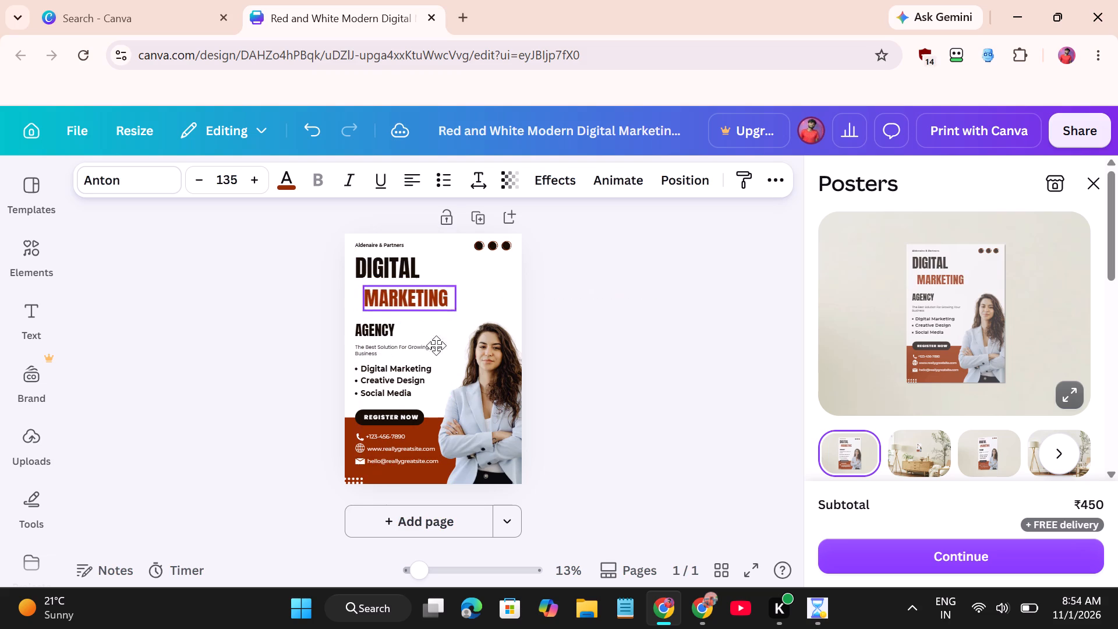
{"action": "left_click_drag", "start_coordinate": [436, 345], "coordinate": [479, 346]}
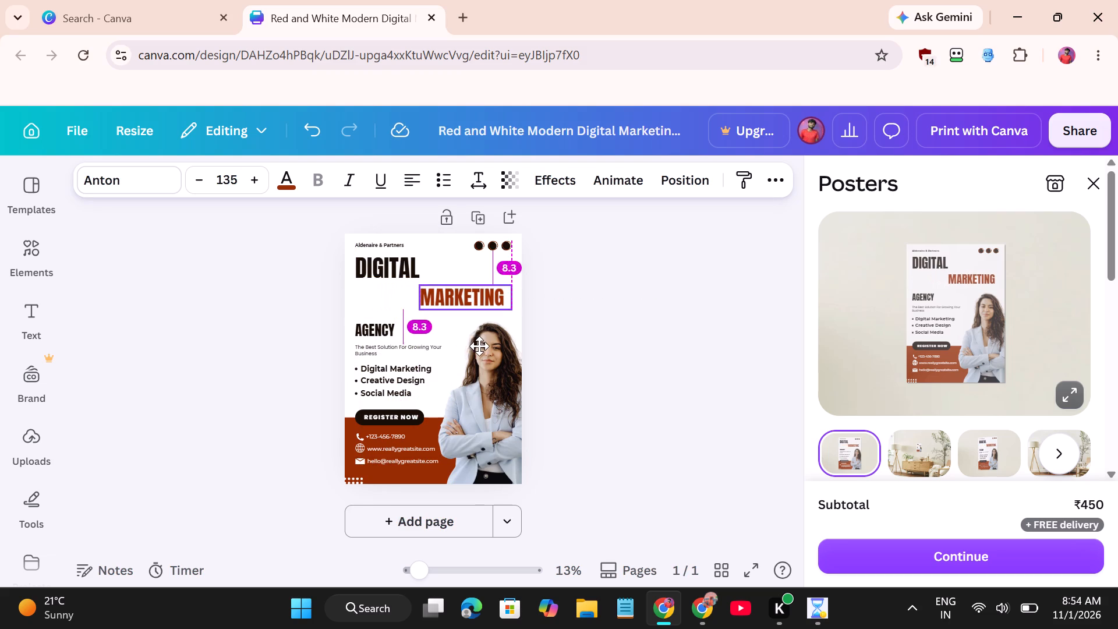
{"action": "left_click_drag", "start_coordinate": [479, 346], "coordinate": [481, 346]}
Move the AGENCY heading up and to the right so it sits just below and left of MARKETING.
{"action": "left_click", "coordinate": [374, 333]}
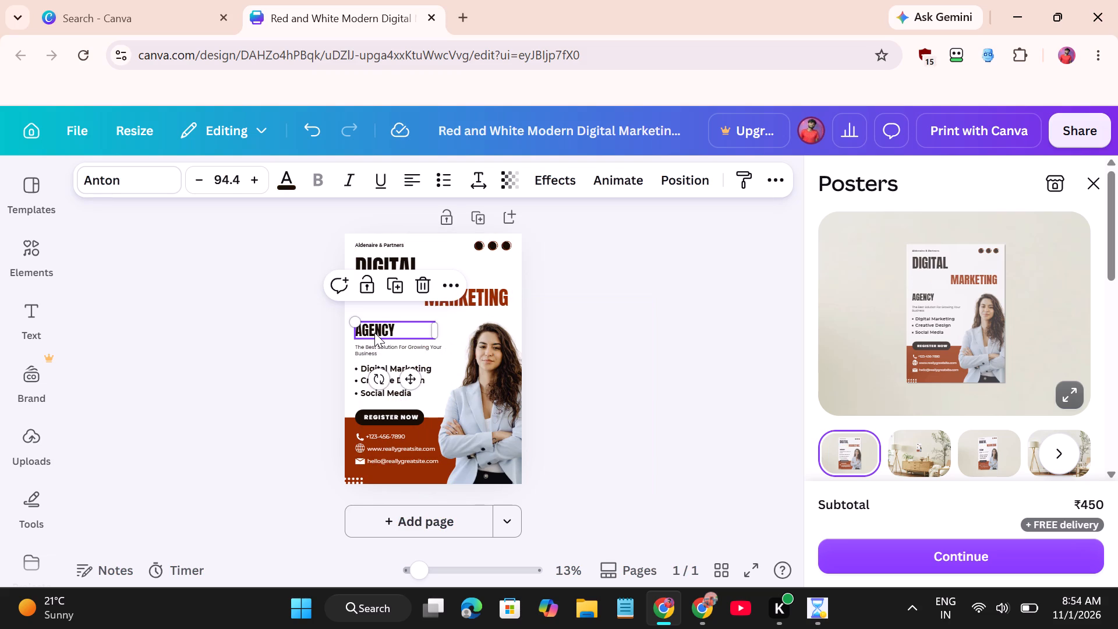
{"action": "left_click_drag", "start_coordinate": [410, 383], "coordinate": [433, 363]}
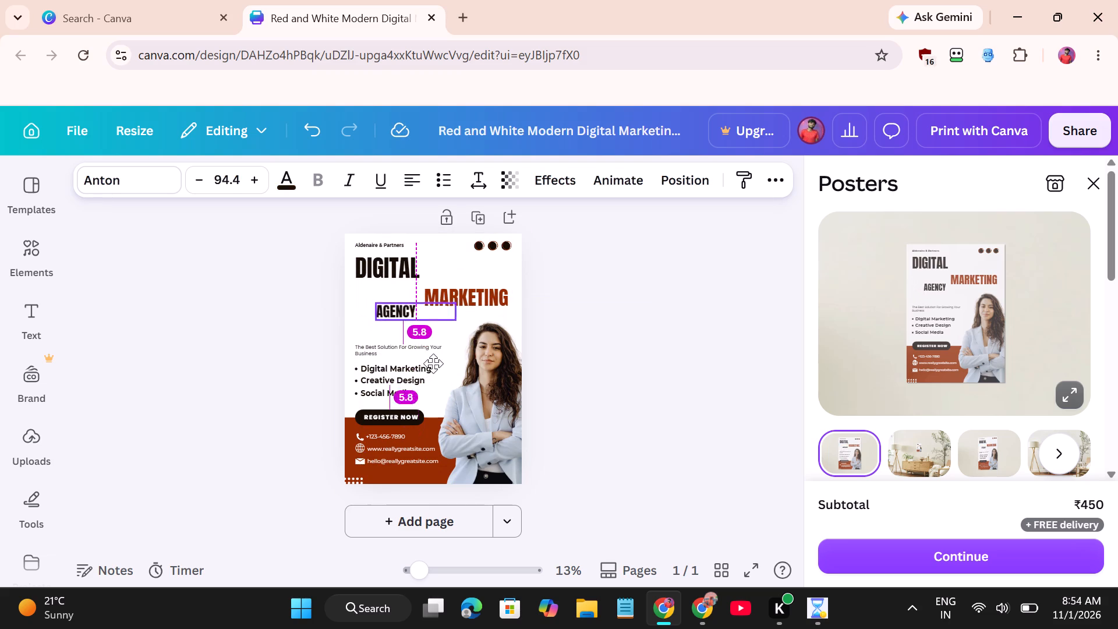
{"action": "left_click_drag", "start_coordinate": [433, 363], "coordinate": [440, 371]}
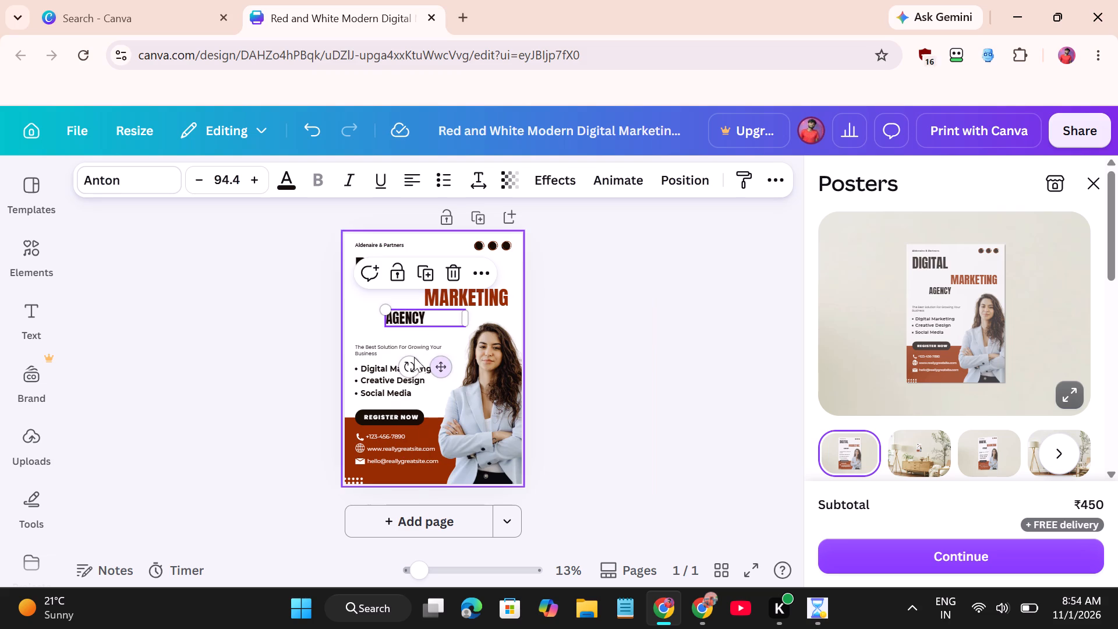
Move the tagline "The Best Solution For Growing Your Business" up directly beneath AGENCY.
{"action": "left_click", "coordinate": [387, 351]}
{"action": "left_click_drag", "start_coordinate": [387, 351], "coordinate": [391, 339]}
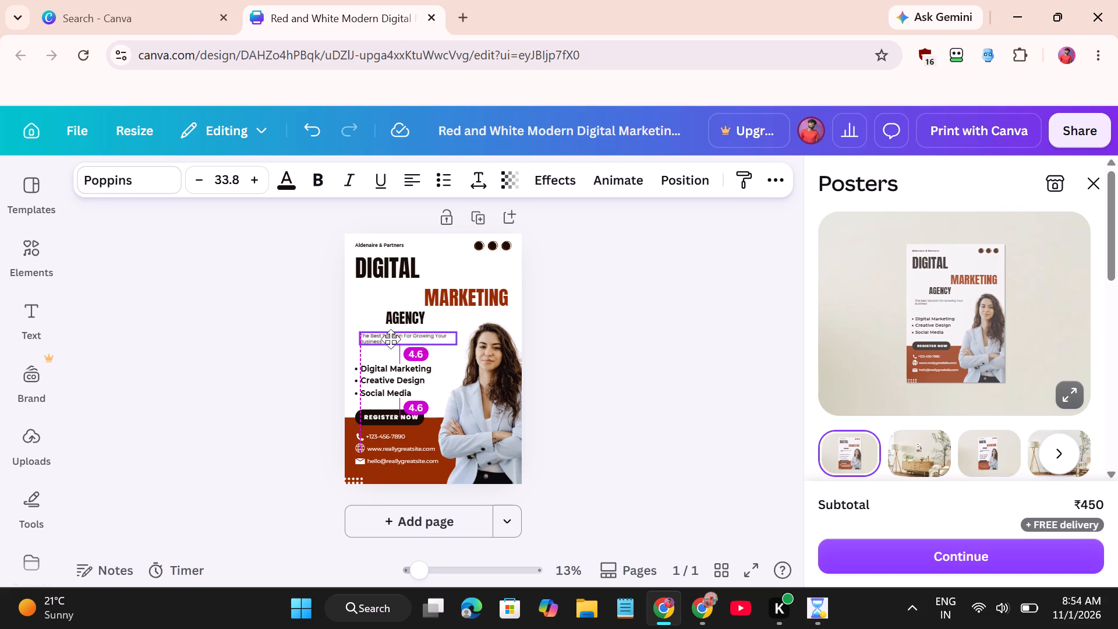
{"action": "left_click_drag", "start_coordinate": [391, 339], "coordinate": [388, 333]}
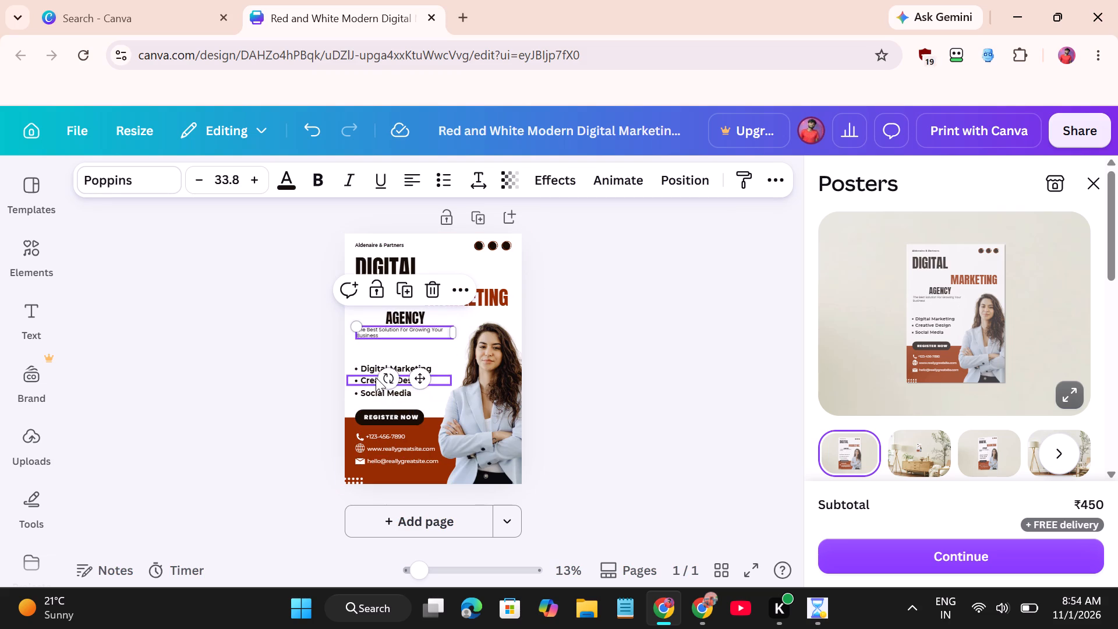
Move the Digital Marketing, Creative Design and Social Media bullets up beneath the tagline, evenly spaced and left-aligned.
{"action": "left_click_drag", "start_coordinate": [372, 369], "coordinate": [373, 355]}
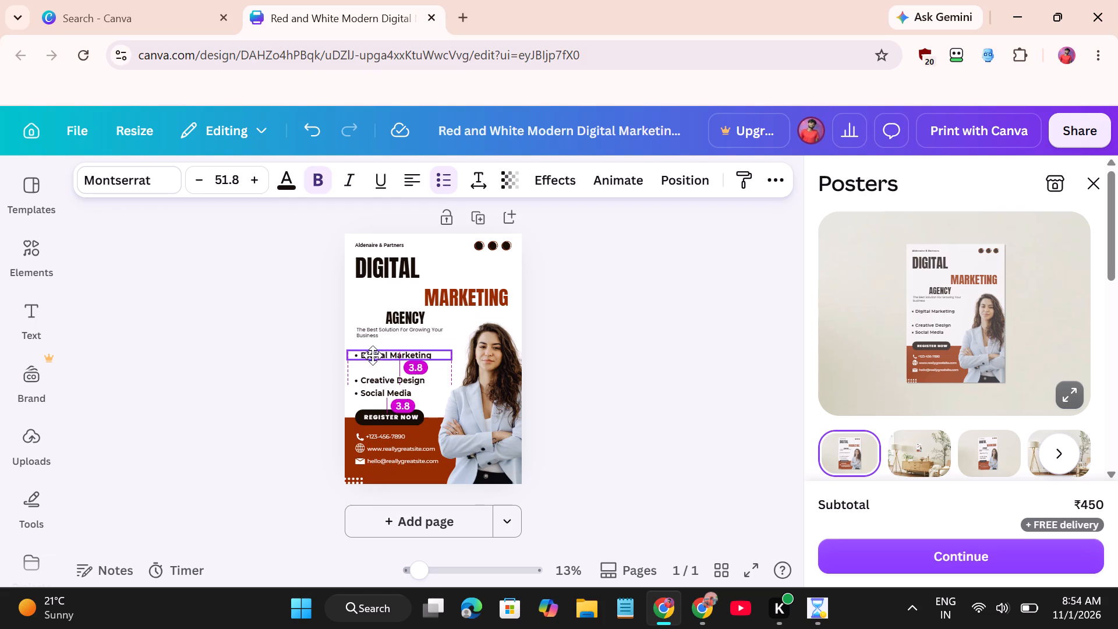
{"action": "left_click_drag", "start_coordinate": [373, 355], "coordinate": [373, 345]}
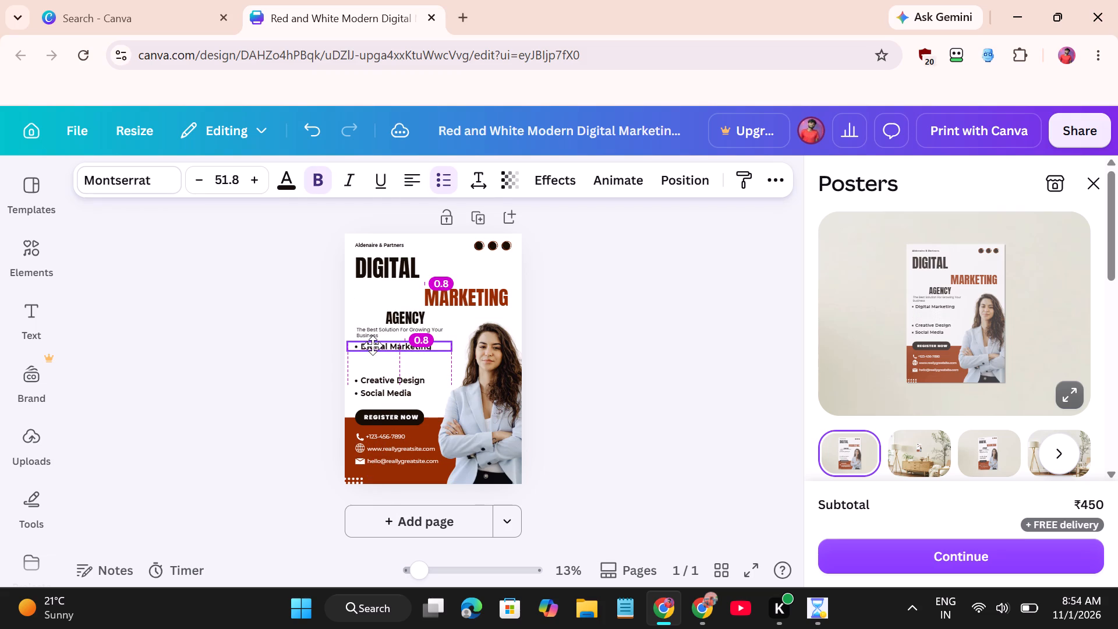
{"action": "left_click_drag", "start_coordinate": [373, 345], "coordinate": [373, 345]}
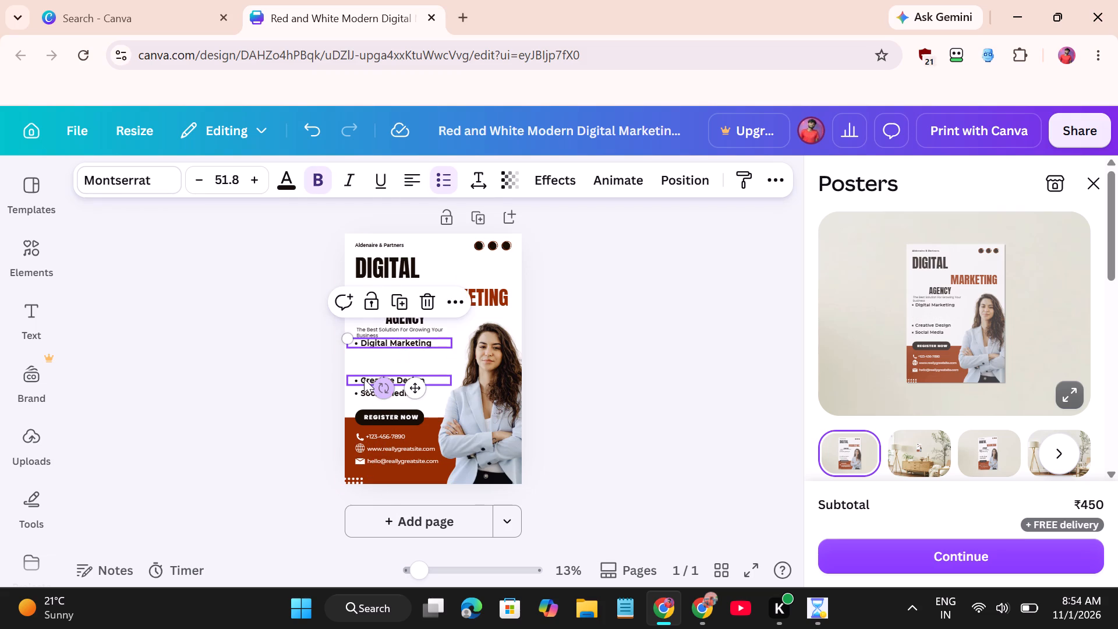
{"action": "left_click_drag", "start_coordinate": [364, 379], "coordinate": [362, 355]}
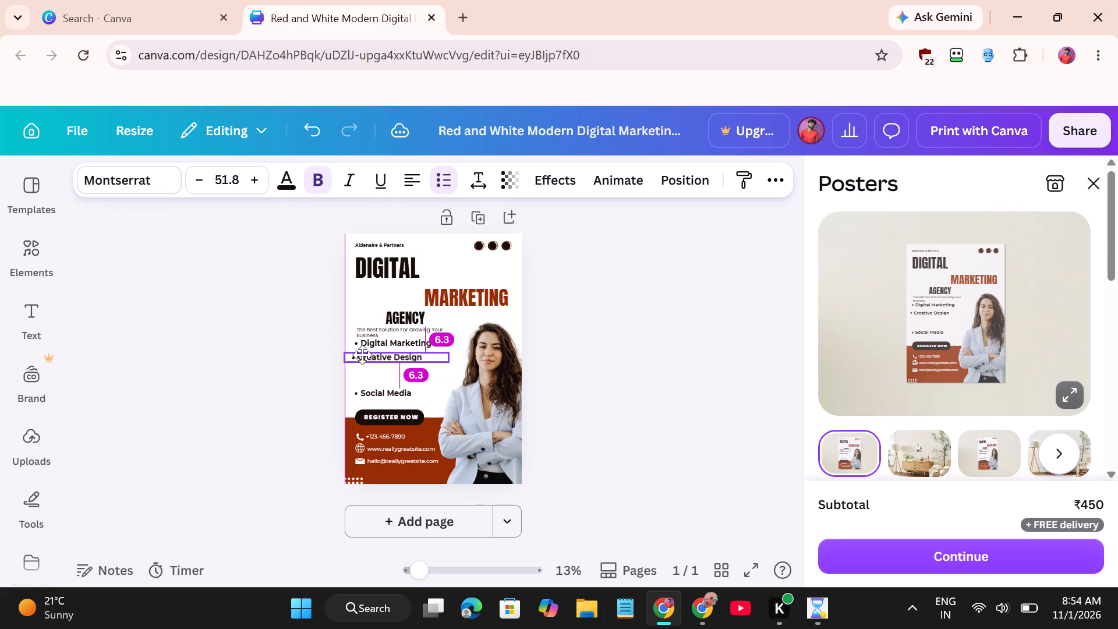
{"action": "left_click_drag", "start_coordinate": [362, 355], "coordinate": [363, 354]}
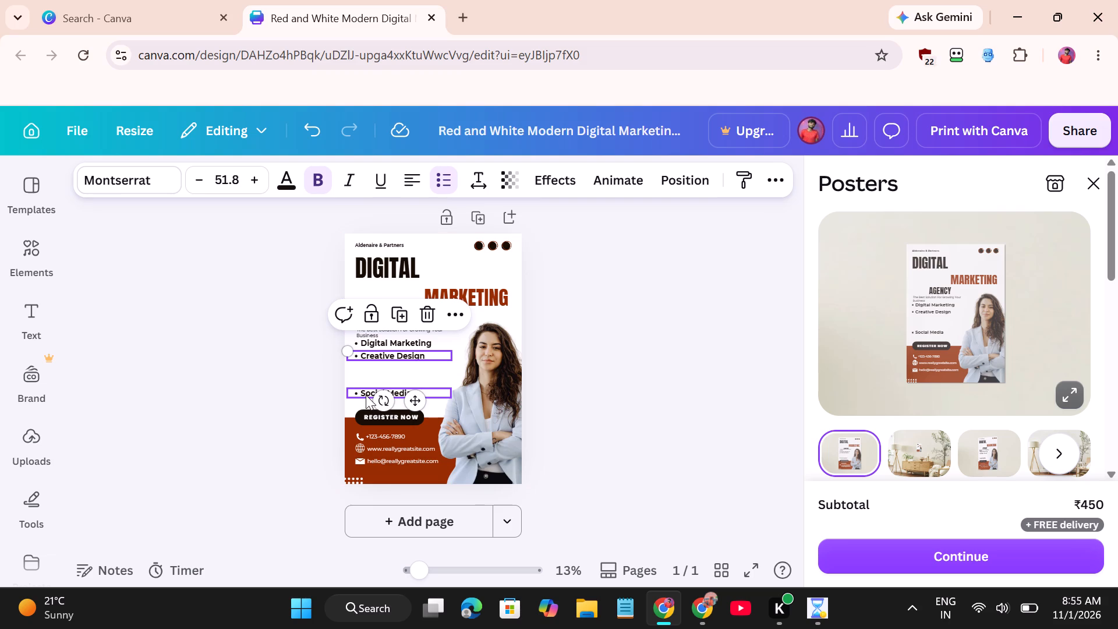
{"action": "left_click_drag", "start_coordinate": [366, 394], "coordinate": [365, 377]}
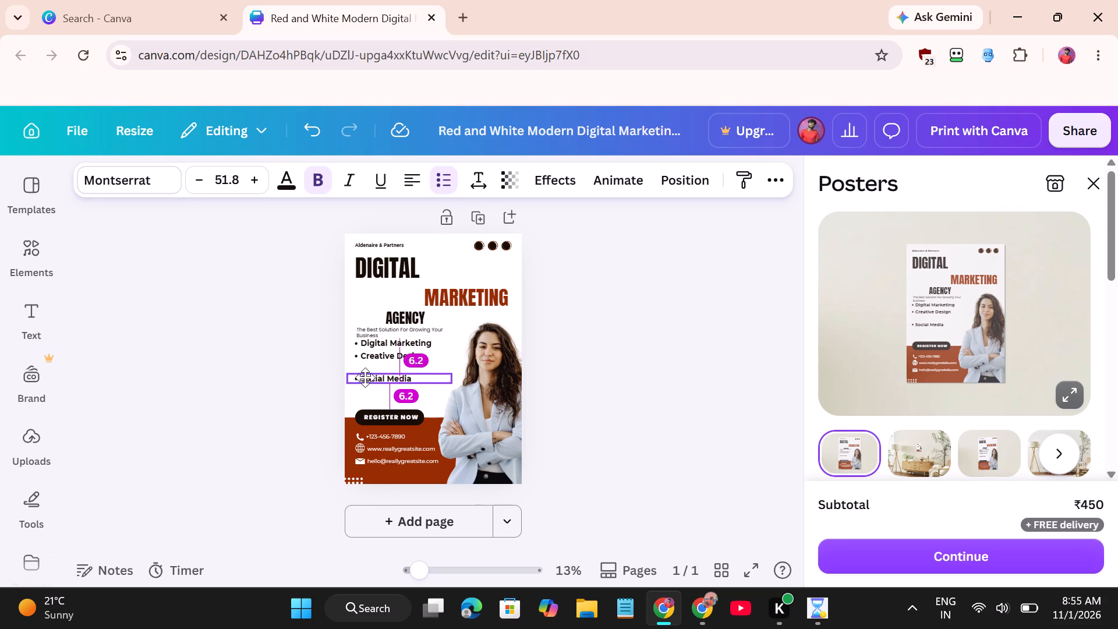
{"action": "left_click_drag", "start_coordinate": [365, 377], "coordinate": [365, 369]}
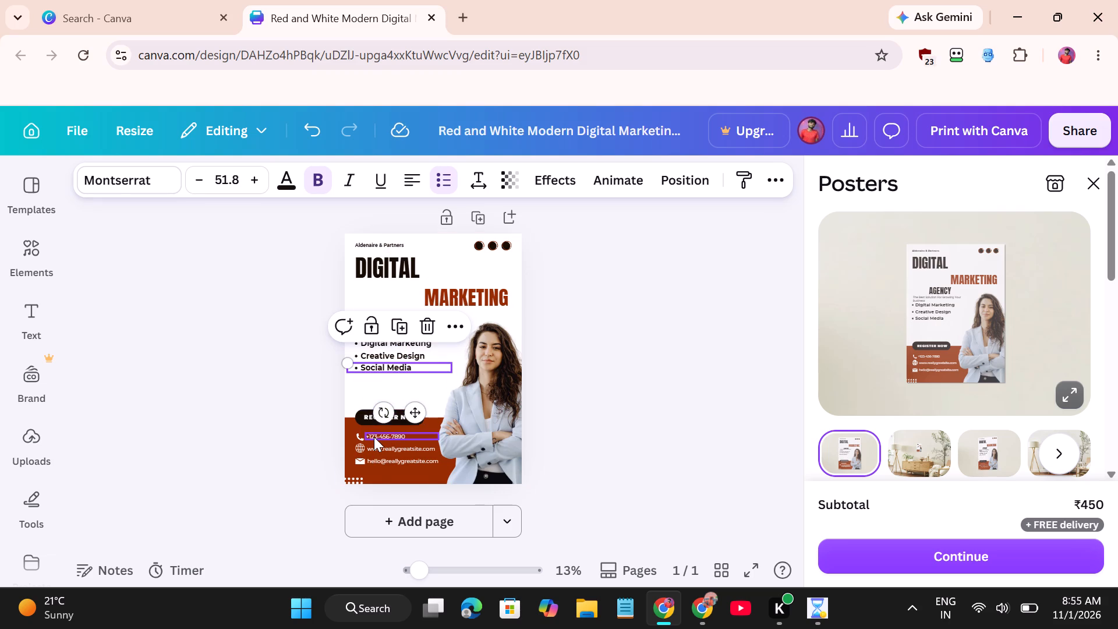
Select the REGISTER NOW button together with the brown-red bottom banner and nudge them slightly upward.
{"action": "left_click", "coordinate": [374, 437]}
{"action": "left_click", "coordinate": [391, 415]}
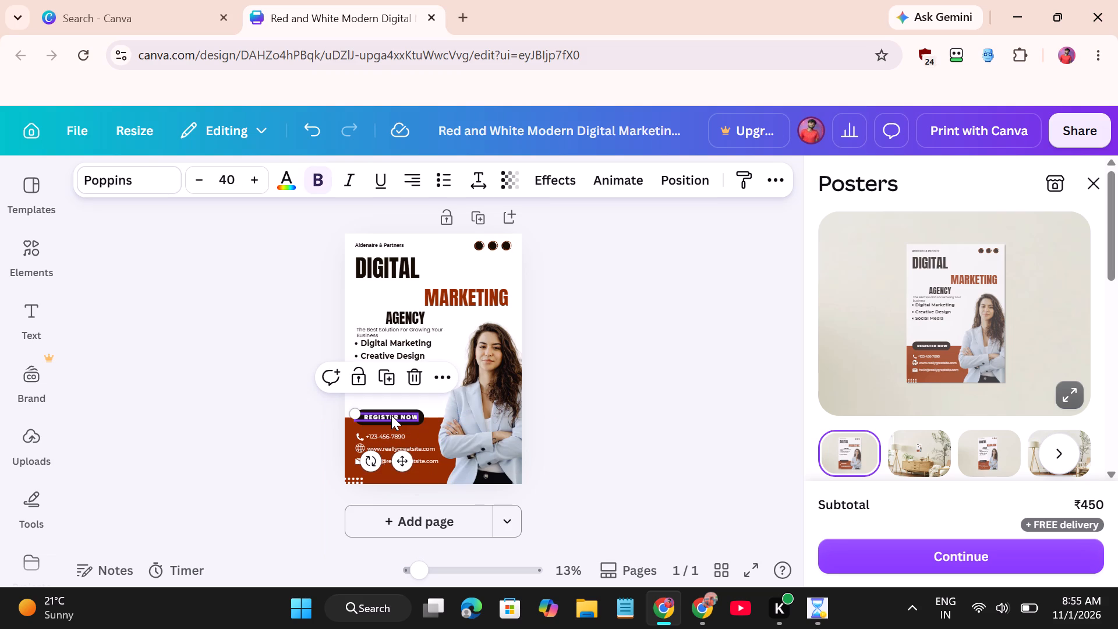
{"action": "left_click", "coordinate": [391, 415]}
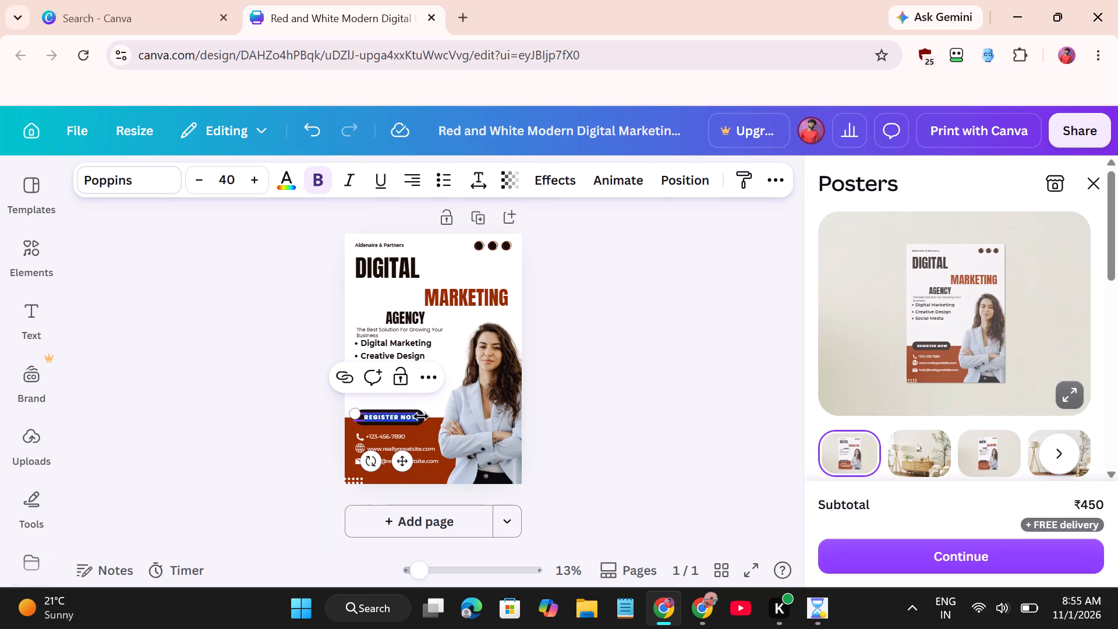
{"action": "left_click", "coordinate": [422, 415]}
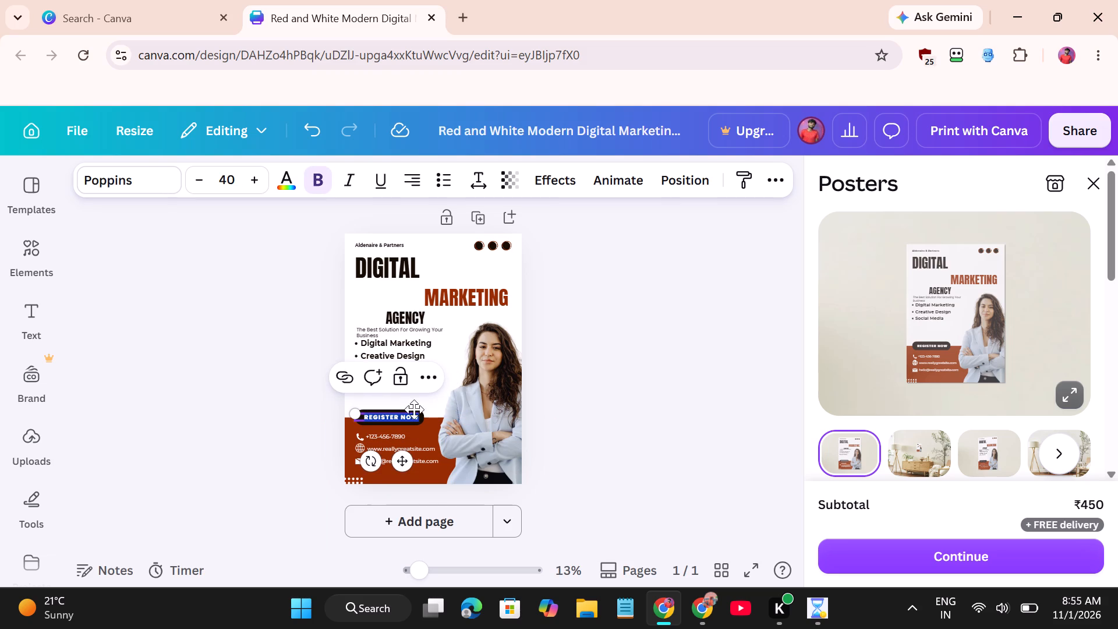
{"action": "left_click", "coordinate": [418, 404]}
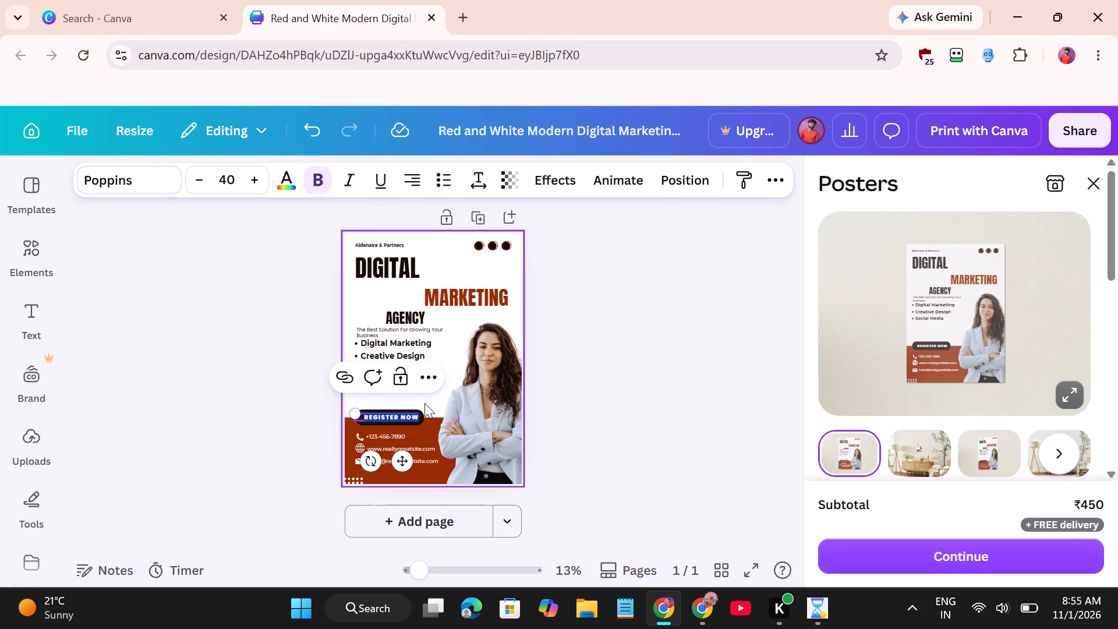
{"action": "left_click", "coordinate": [424, 403]}
{"action": "left_click_drag", "start_coordinate": [424, 403], "coordinate": [411, 418]}
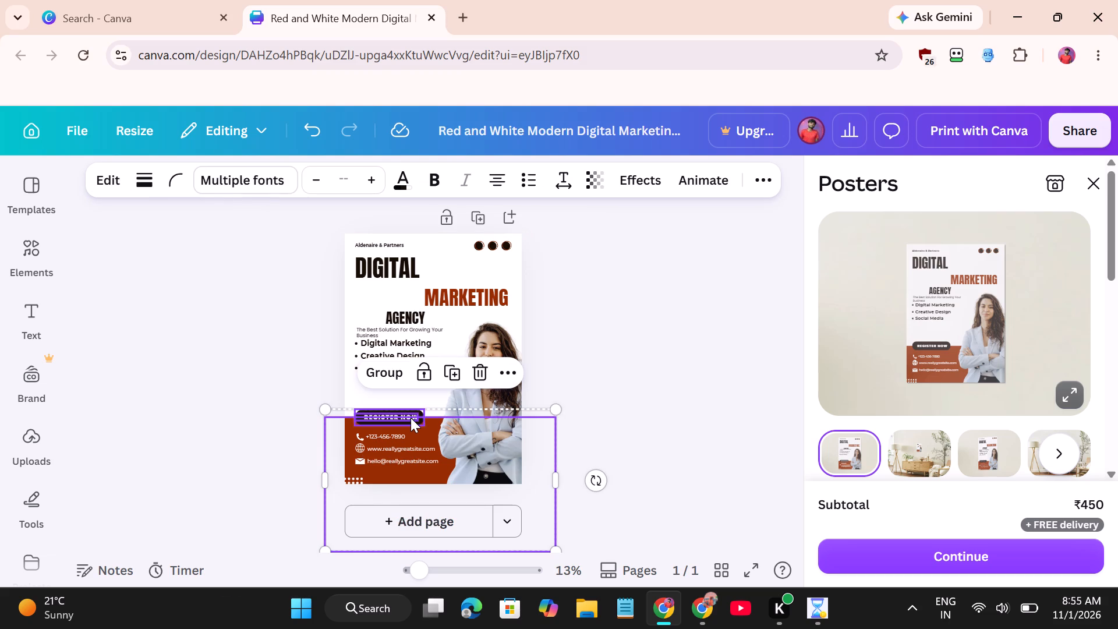
{"action": "left_click", "coordinate": [451, 456]}
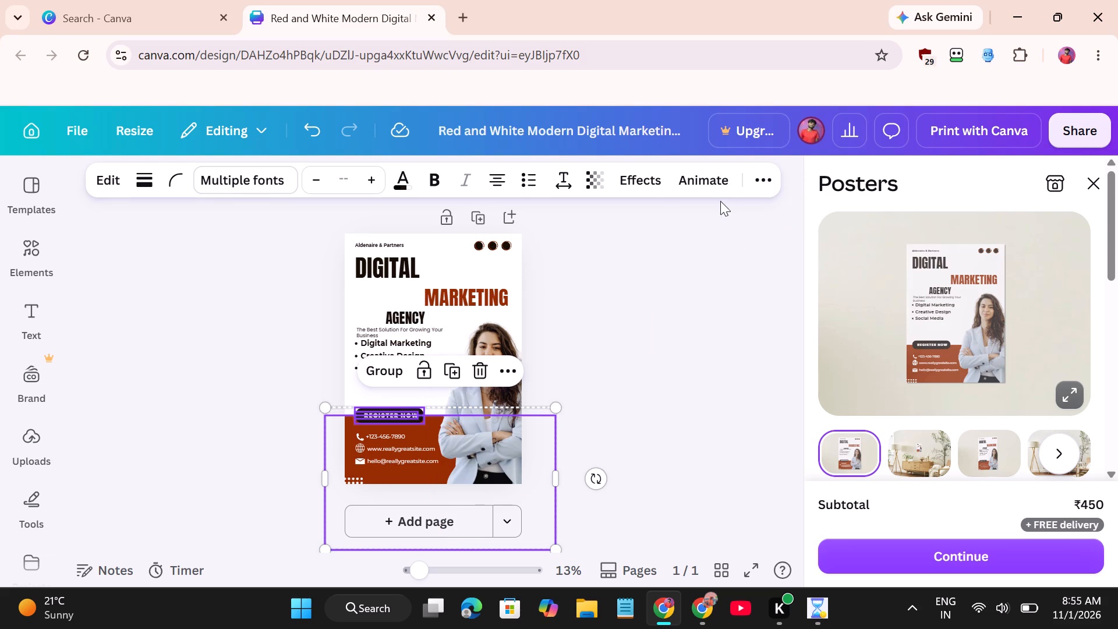
{"action": "left_click", "coordinate": [758, 176]}
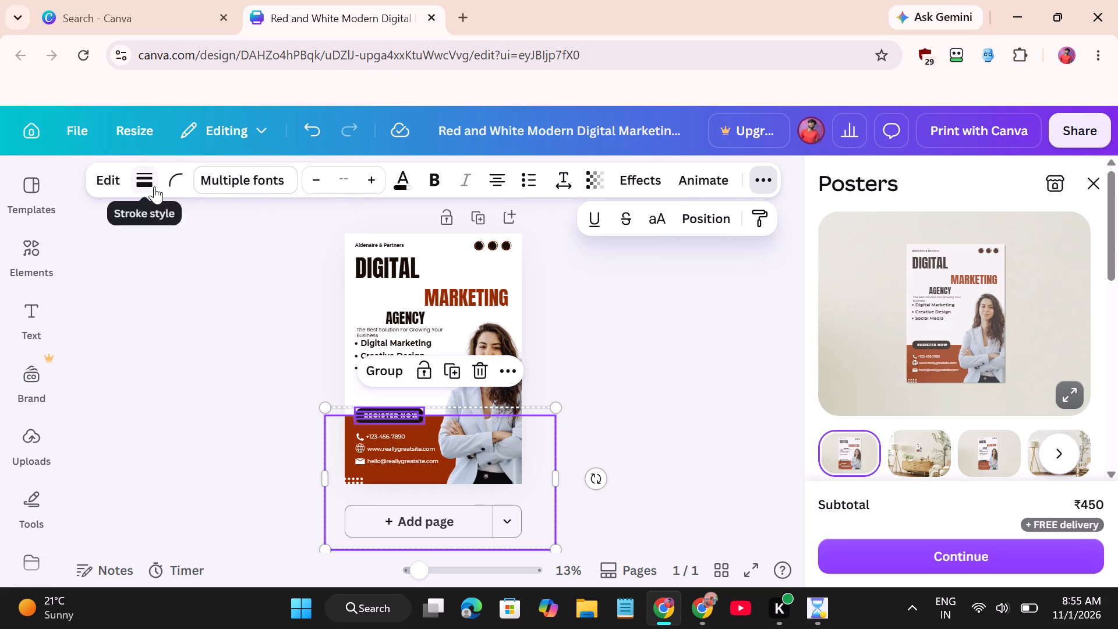
Delete the company name text and the three-dot graphic along the poster's top edge.
{"action": "left_click", "coordinate": [380, 242]}
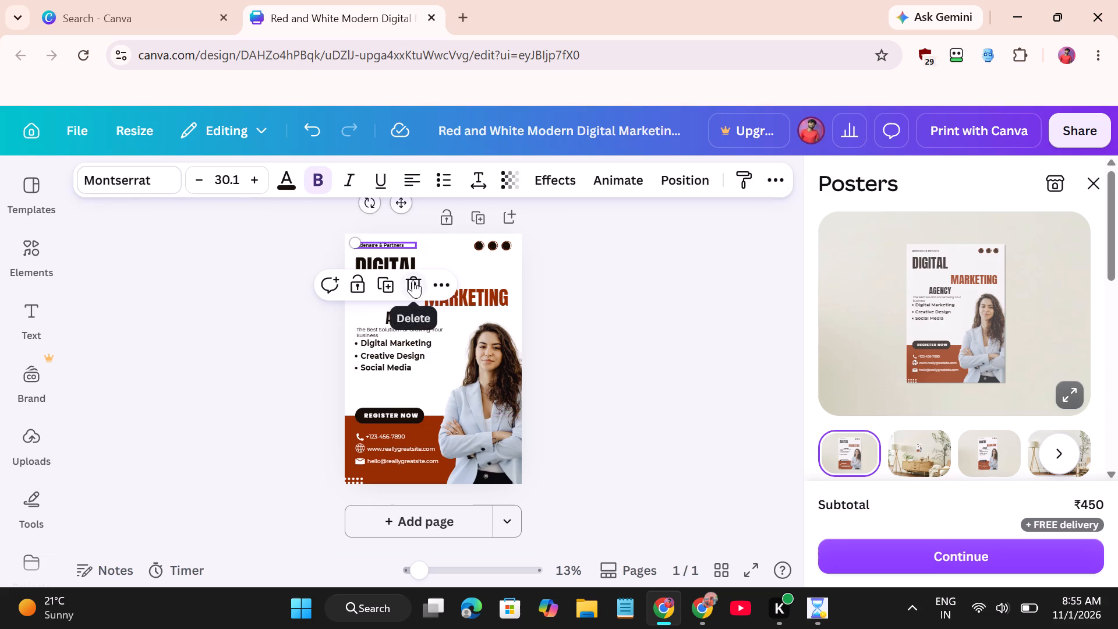
{"action": "left_click", "coordinate": [413, 280]}
{"action": "left_click_drag", "start_coordinate": [462, 252], "coordinate": [482, 244]}
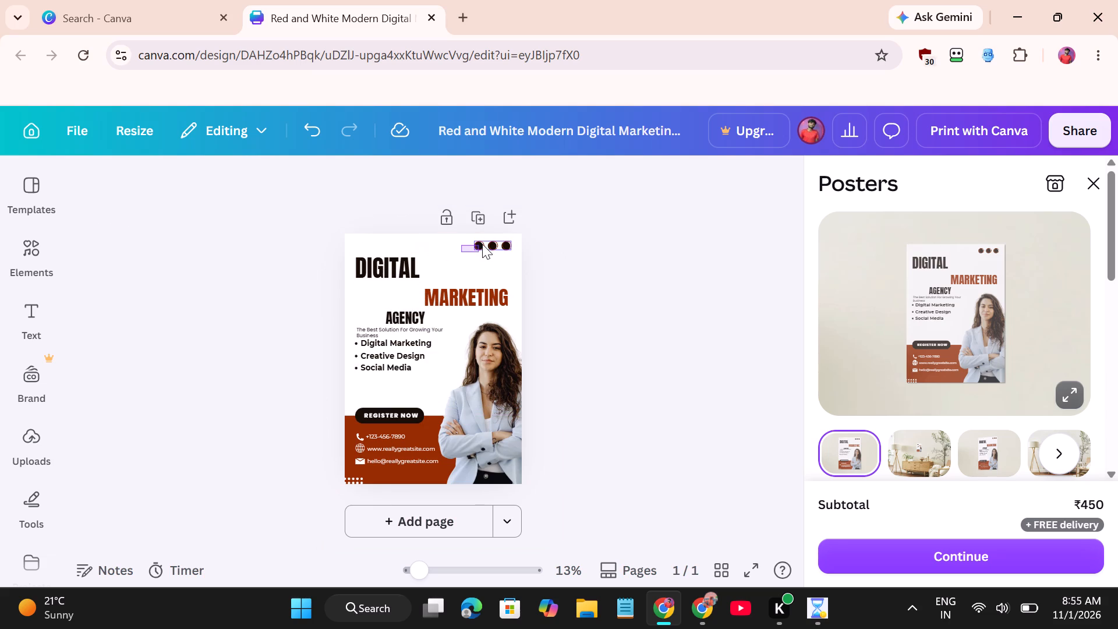
{"action": "left_click_drag", "start_coordinate": [482, 244], "coordinate": [501, 246]}
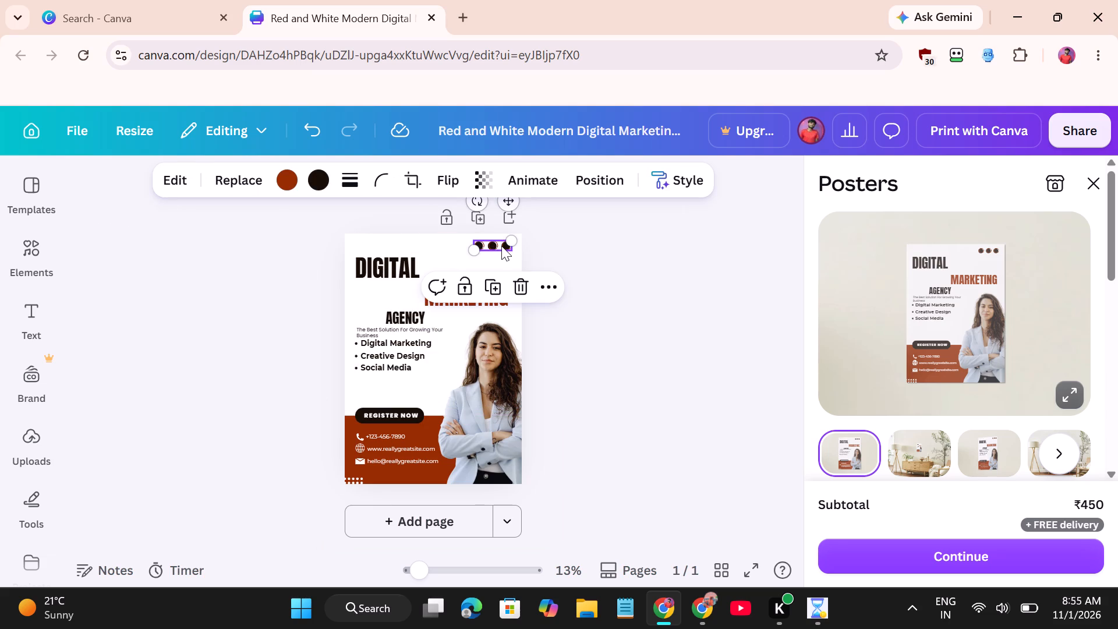
{"action": "left_click", "coordinate": [520, 285]}
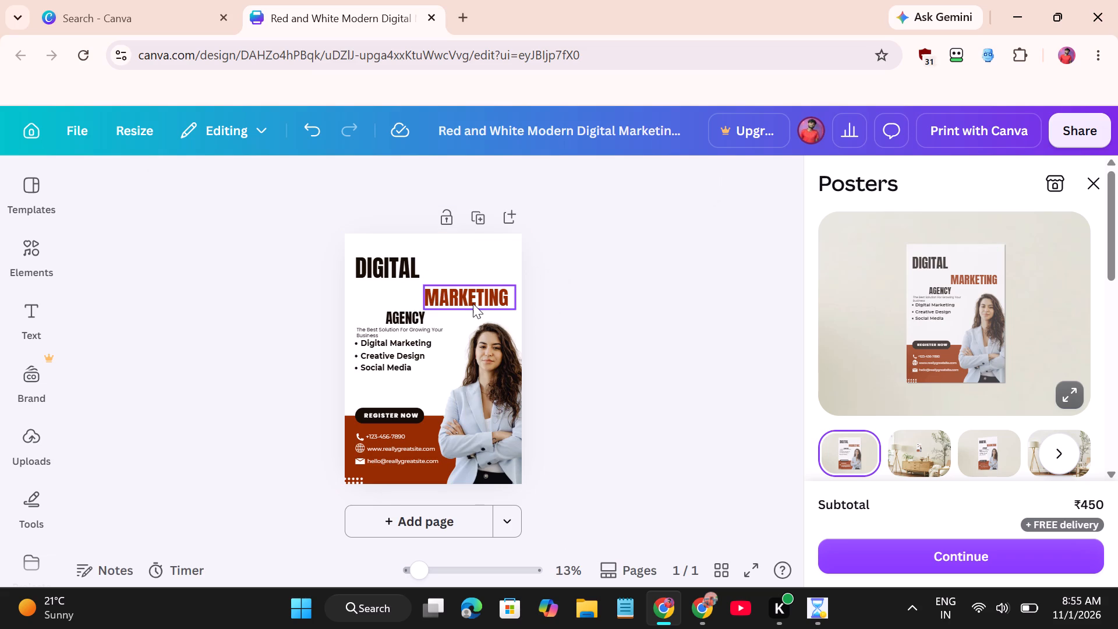
Move MARKETING up beside DIGITAL on one line and place AGENCY centred beneath them.
{"action": "left_click_drag", "start_coordinate": [473, 303], "coordinate": [473, 275]}
{"action": "left_click_drag", "start_coordinate": [411, 316], "coordinate": [418, 293]}
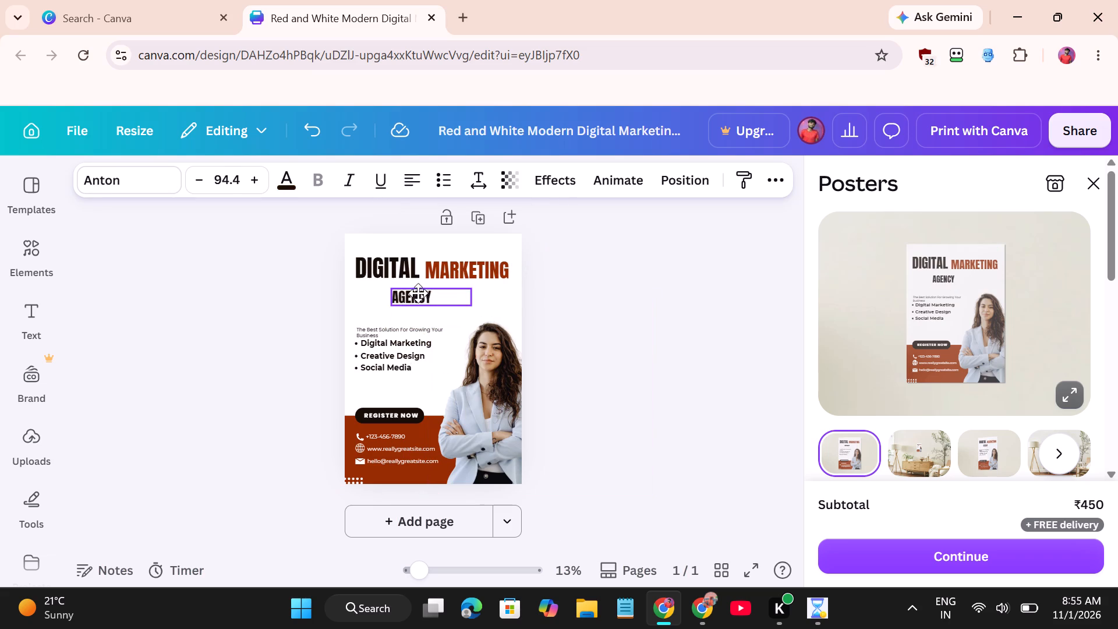
{"action": "left_click_drag", "start_coordinate": [418, 293], "coordinate": [427, 288]}
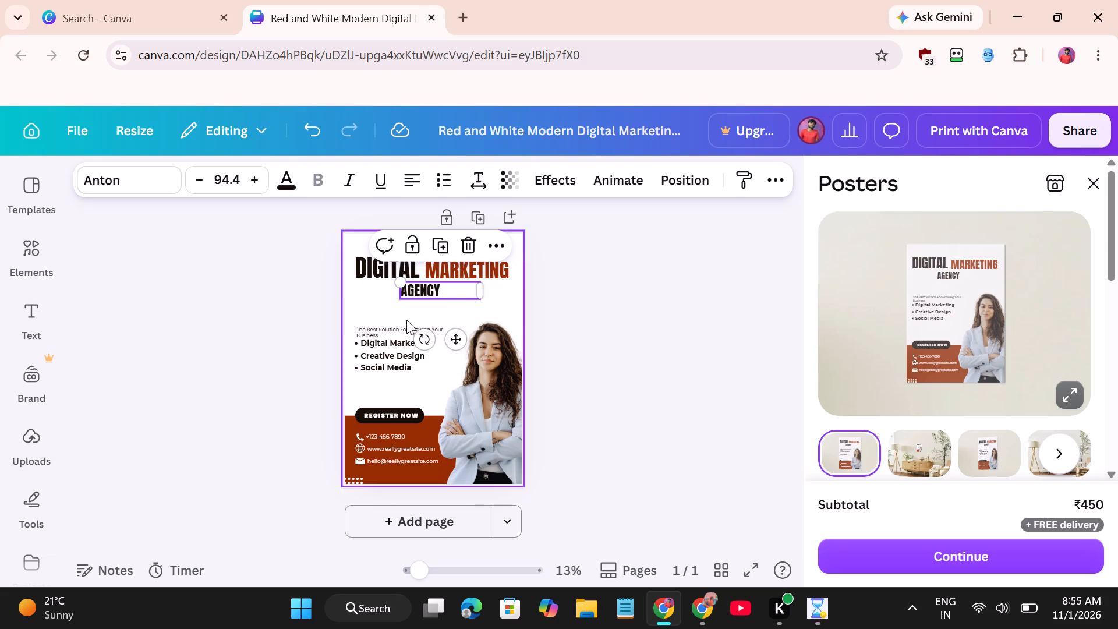
Move the tagline up into the gap between the AGENCY heading and the bullets, slightly indented.
{"action": "left_click_drag", "start_coordinate": [397, 327], "coordinate": [398, 313]}
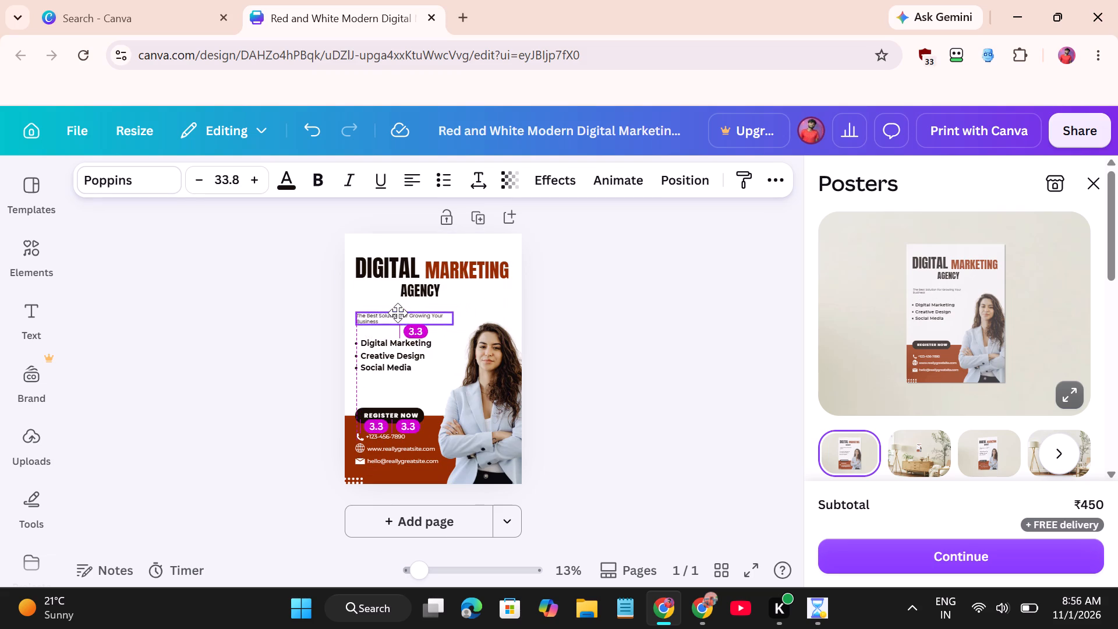
{"action": "left_click_drag", "start_coordinate": [398, 313], "coordinate": [401, 316]}
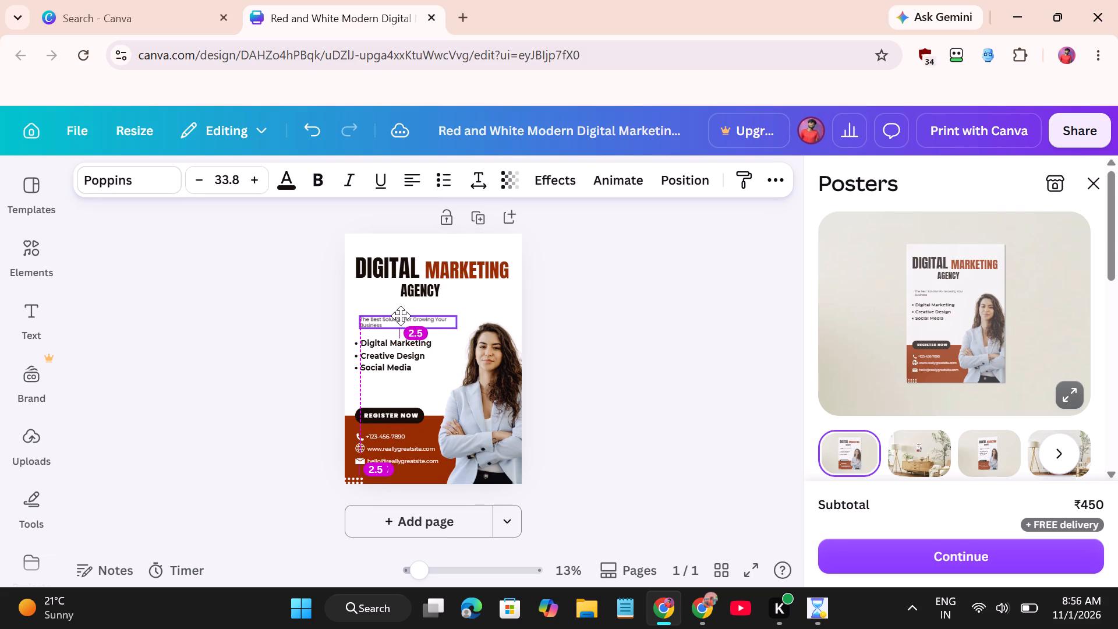
{"action": "left_click_drag", "start_coordinate": [401, 316], "coordinate": [401, 315]}
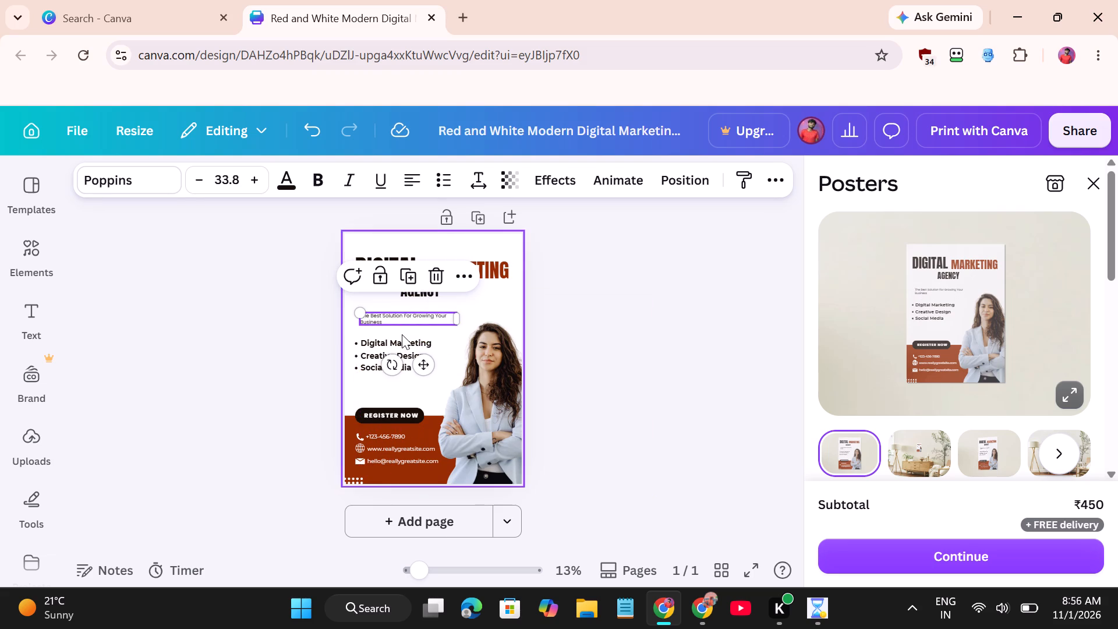
{"action": "left_click", "coordinate": [408, 396]}
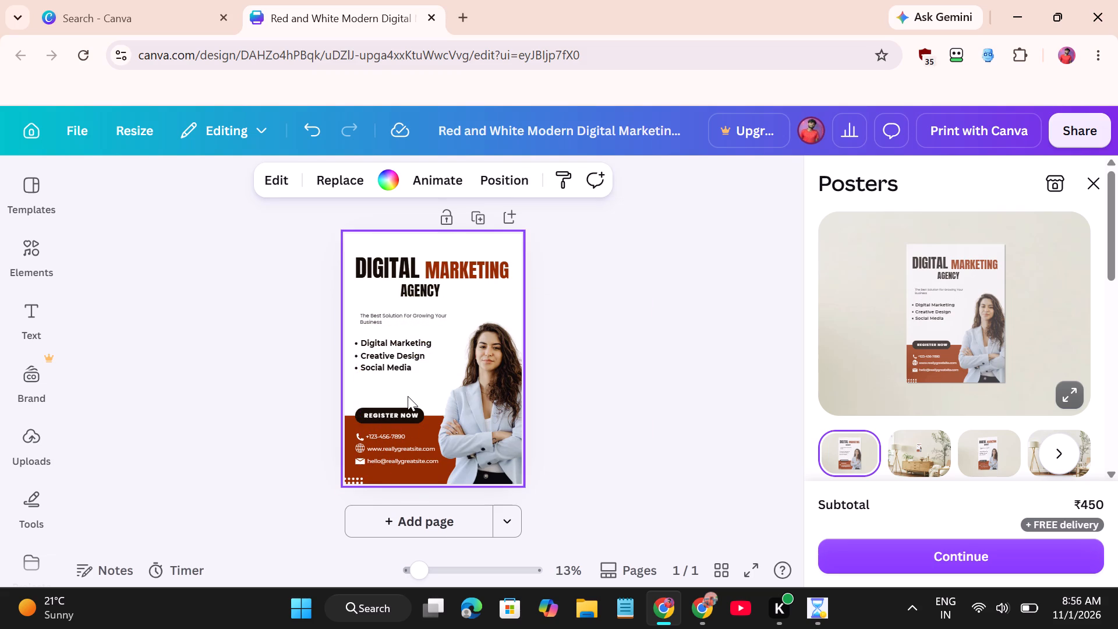
Shift the woman's photo slightly left, align its base with the poster's bottom edge, and enlarge it until its frame reaches the MARKETING line.
{"action": "left_click", "coordinate": [491, 408]}
{"action": "left_click_drag", "start_coordinate": [491, 408], "coordinate": [488, 394]}
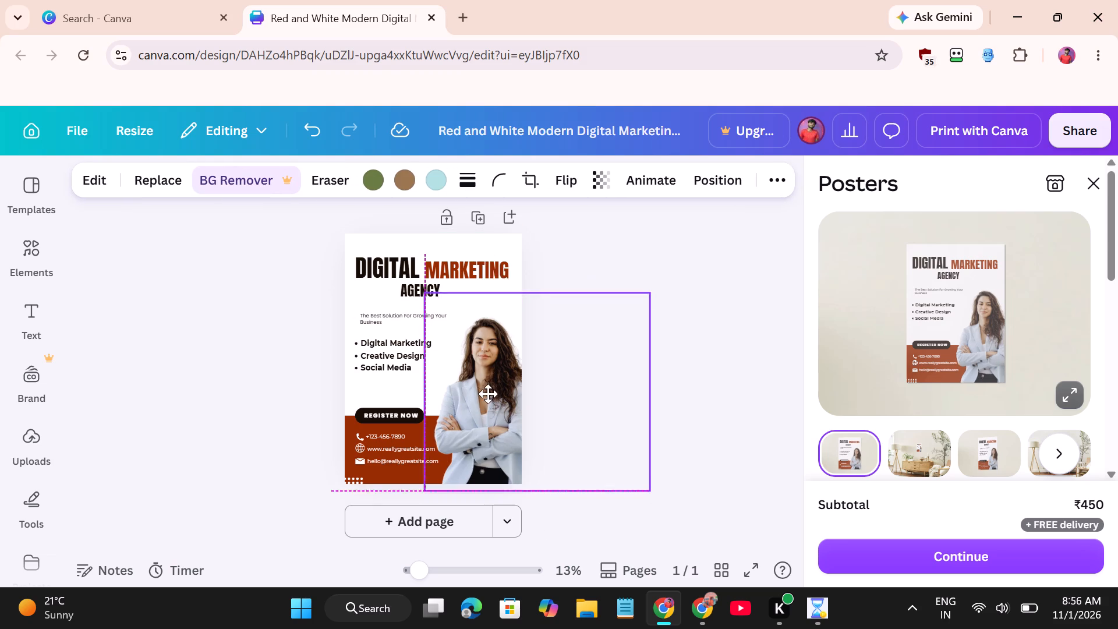
{"action": "left_click_drag", "start_coordinate": [488, 394], "coordinate": [486, 403]}
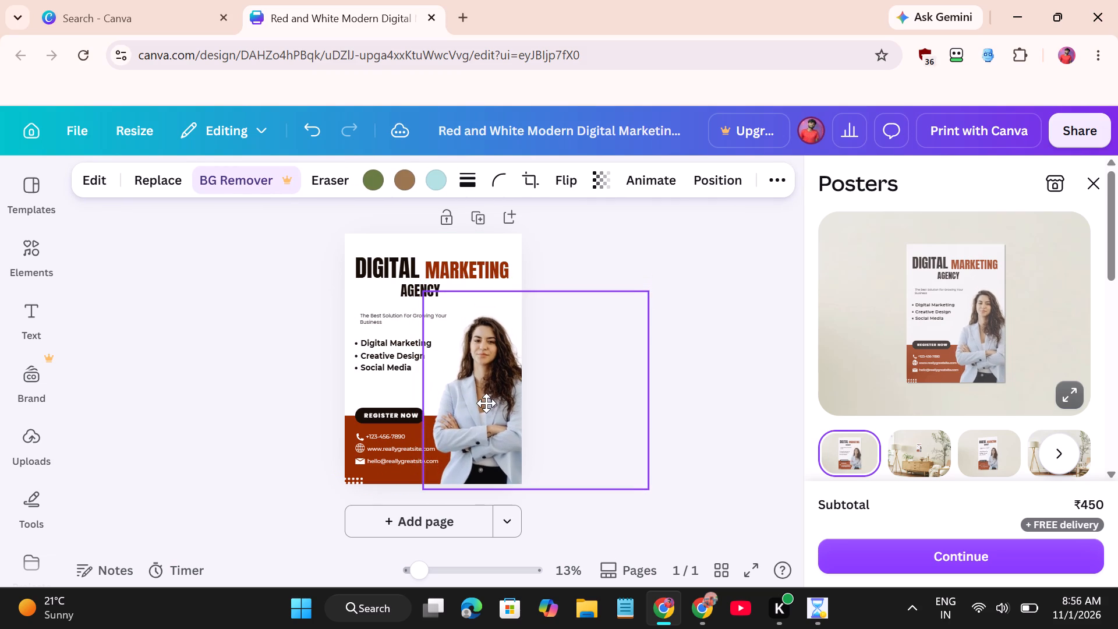
{"action": "left_click_drag", "start_coordinate": [486, 403], "coordinate": [486, 398]}
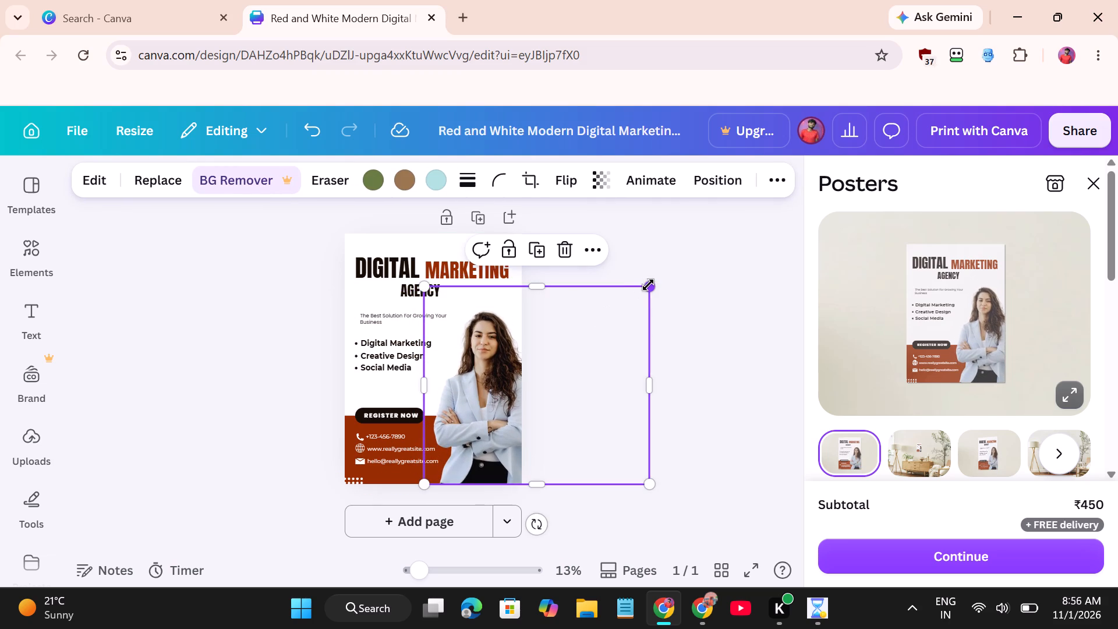
{"action": "left_click_drag", "start_coordinate": [648, 285], "coordinate": [666, 253]}
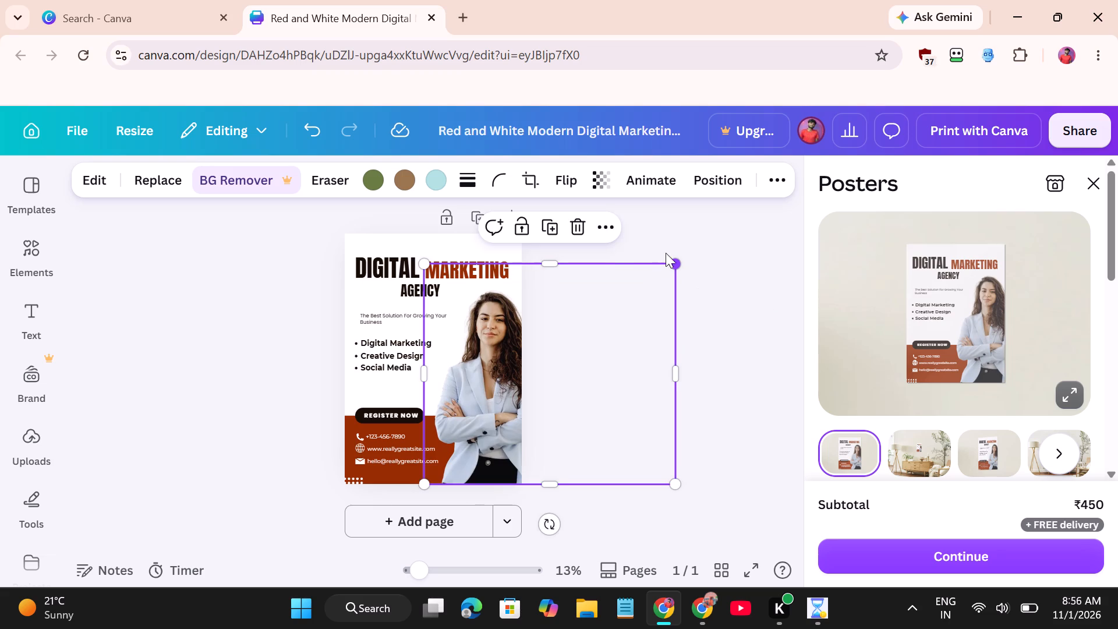
{"action": "left_click", "coordinate": [437, 252]}
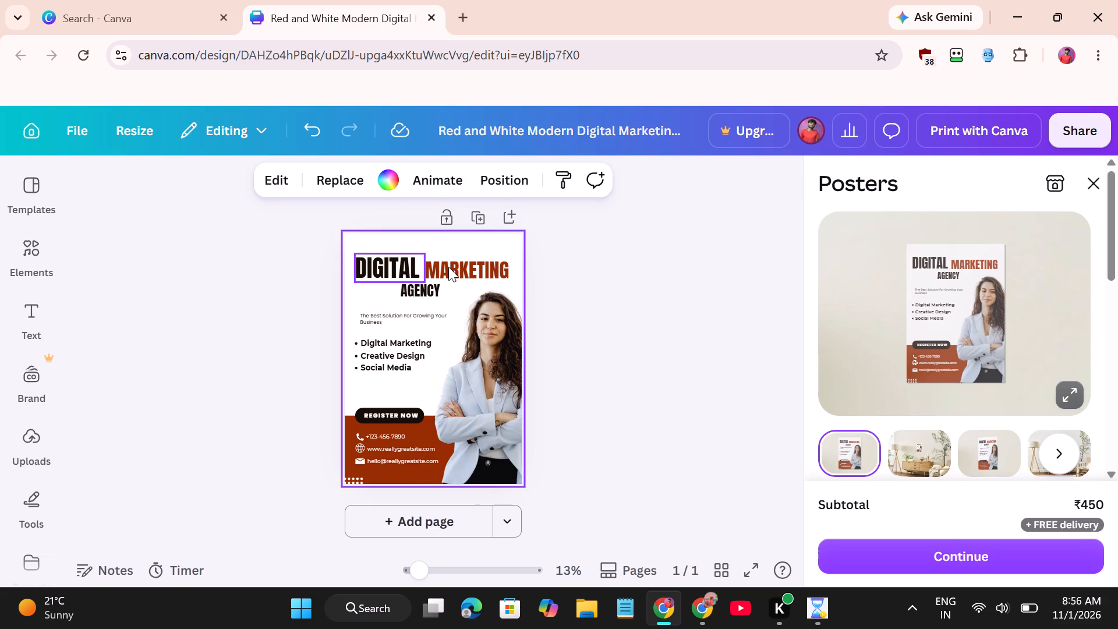
Change the font of the MARKETING heading to Playfair Display.
{"action": "left_click", "coordinate": [448, 267]}
{"action": "left_click", "coordinate": [155, 176]}
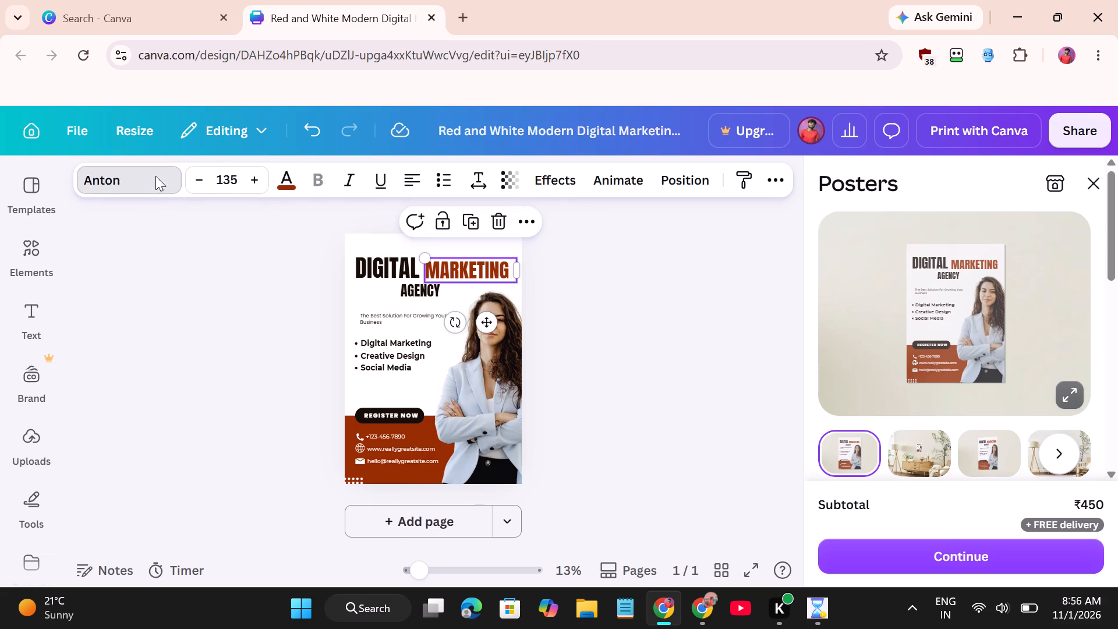
{"action": "scroll", "coordinate": [183, 391], "scroll_direction": "down", "scroll_amount": 2}
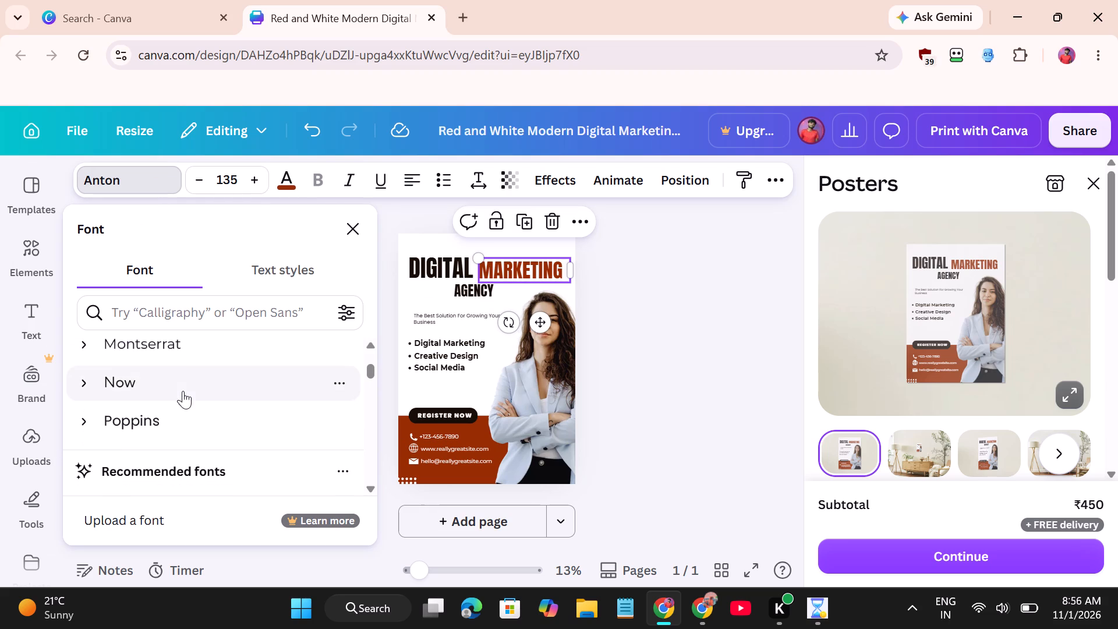
{"action": "scroll", "coordinate": [167, 439], "scroll_direction": "down", "scroll_amount": 2}
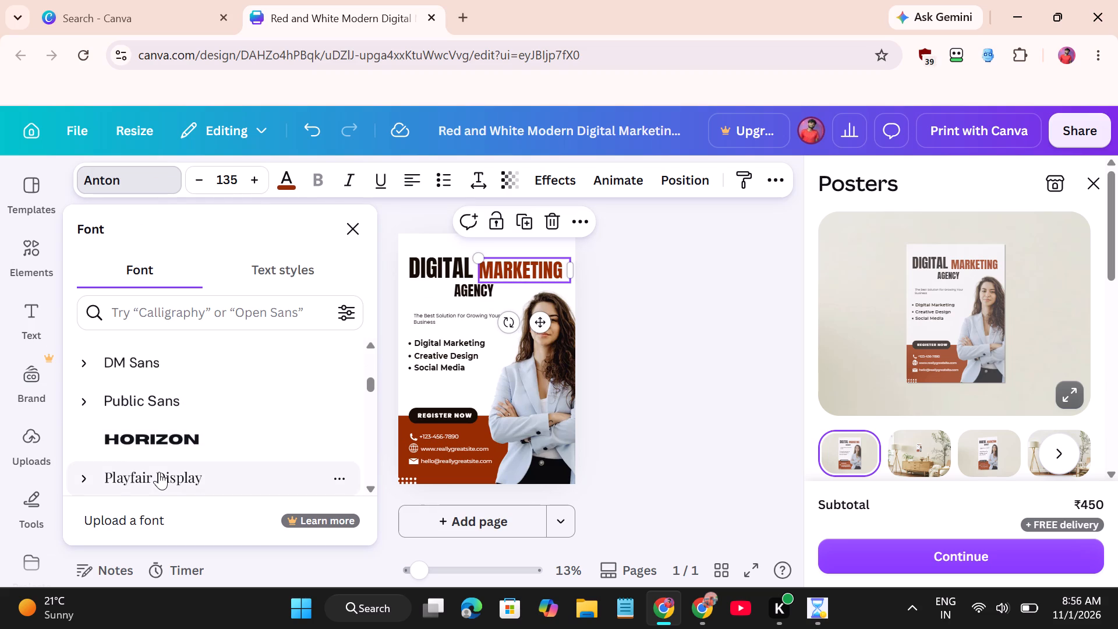
{"action": "left_click", "coordinate": [159, 472]}
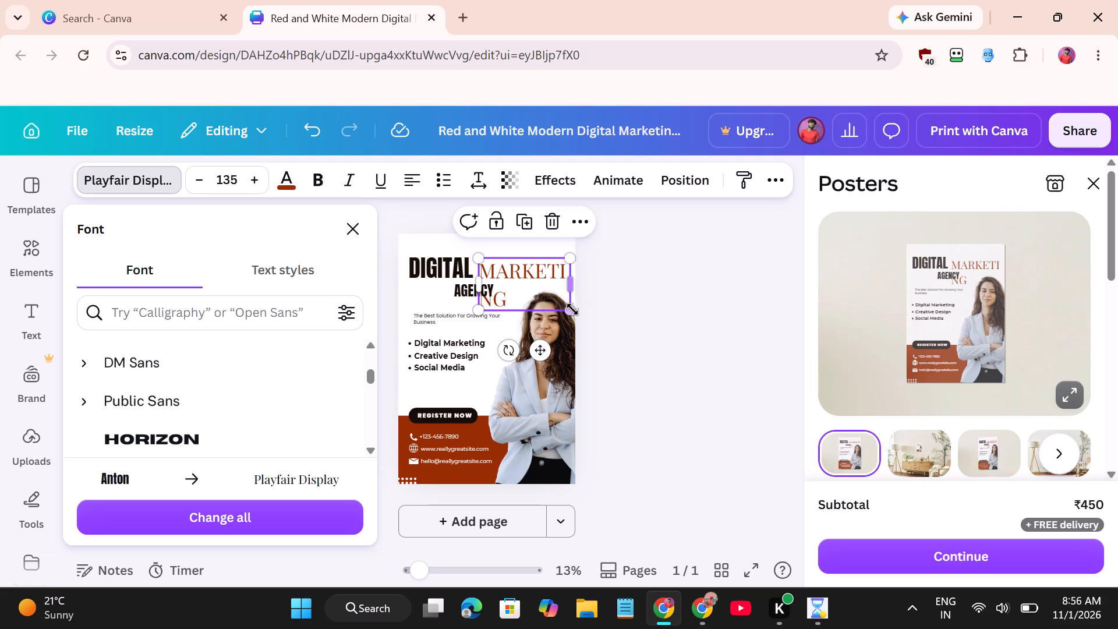
Scale MARKETING down to about size 81.4 and widen its text box so the word fits on one line.
{"action": "left_click_drag", "start_coordinate": [568, 308], "coordinate": [538, 287]}
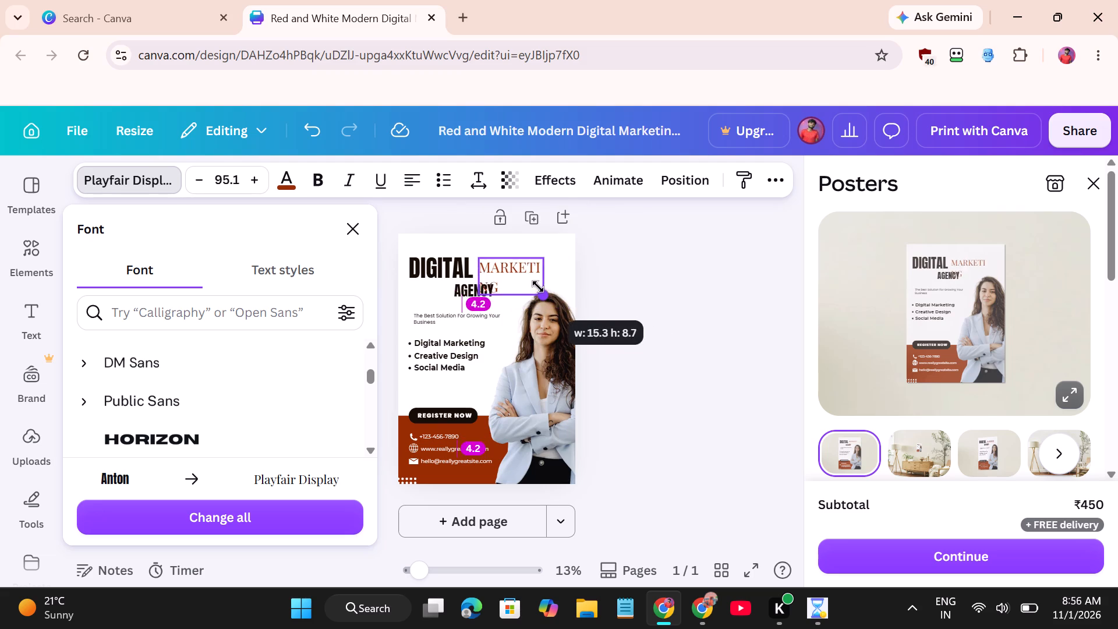
{"action": "left_click_drag", "start_coordinate": [538, 287], "coordinate": [535, 281]}
{"action": "left_click_drag", "start_coordinate": [538, 275], "coordinate": [569, 273]}
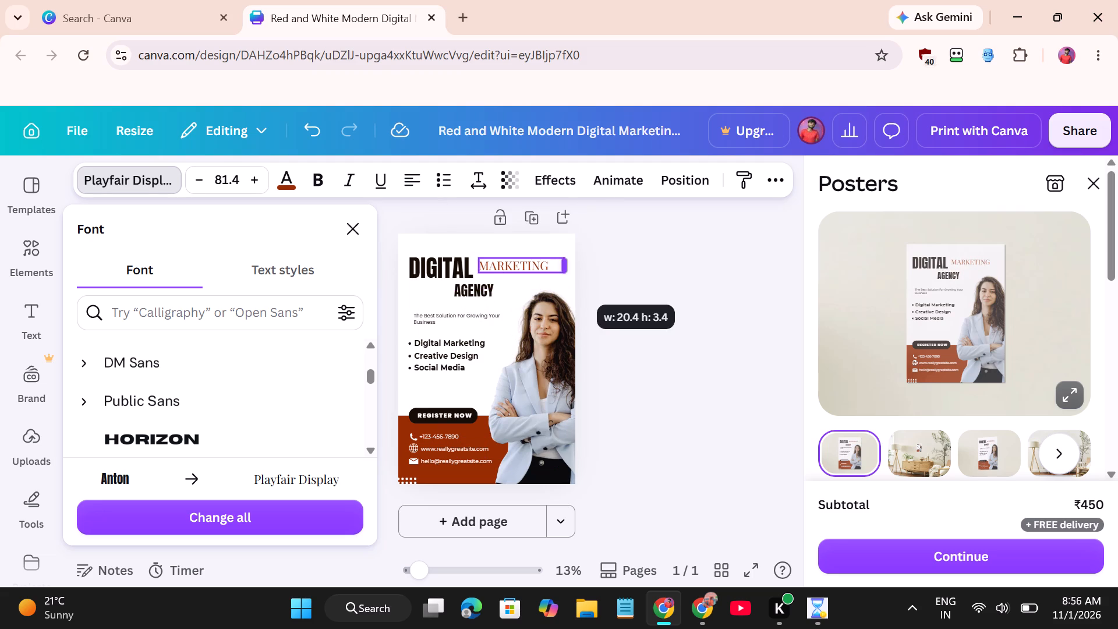
{"action": "left_click_drag", "start_coordinate": [569, 273], "coordinate": [571, 273]}
{"action": "left_click", "coordinate": [542, 313]}
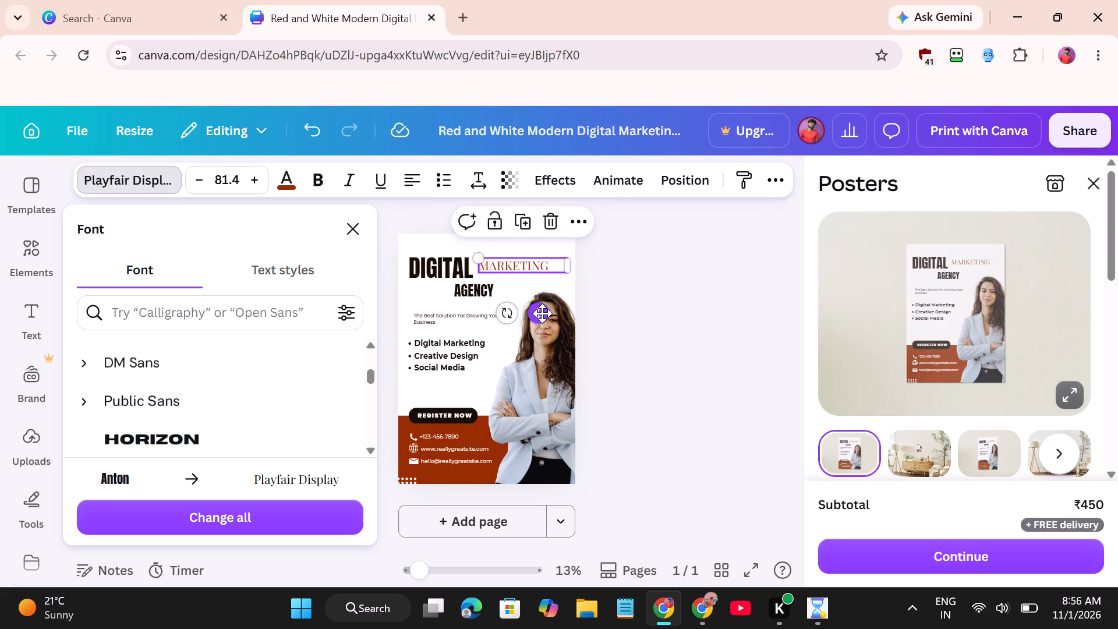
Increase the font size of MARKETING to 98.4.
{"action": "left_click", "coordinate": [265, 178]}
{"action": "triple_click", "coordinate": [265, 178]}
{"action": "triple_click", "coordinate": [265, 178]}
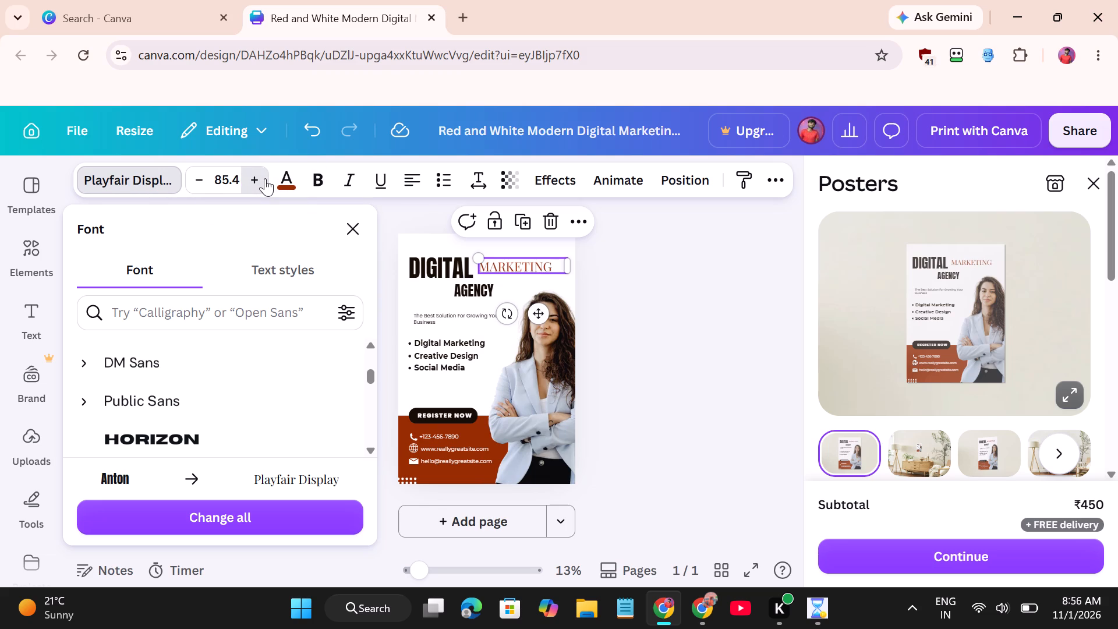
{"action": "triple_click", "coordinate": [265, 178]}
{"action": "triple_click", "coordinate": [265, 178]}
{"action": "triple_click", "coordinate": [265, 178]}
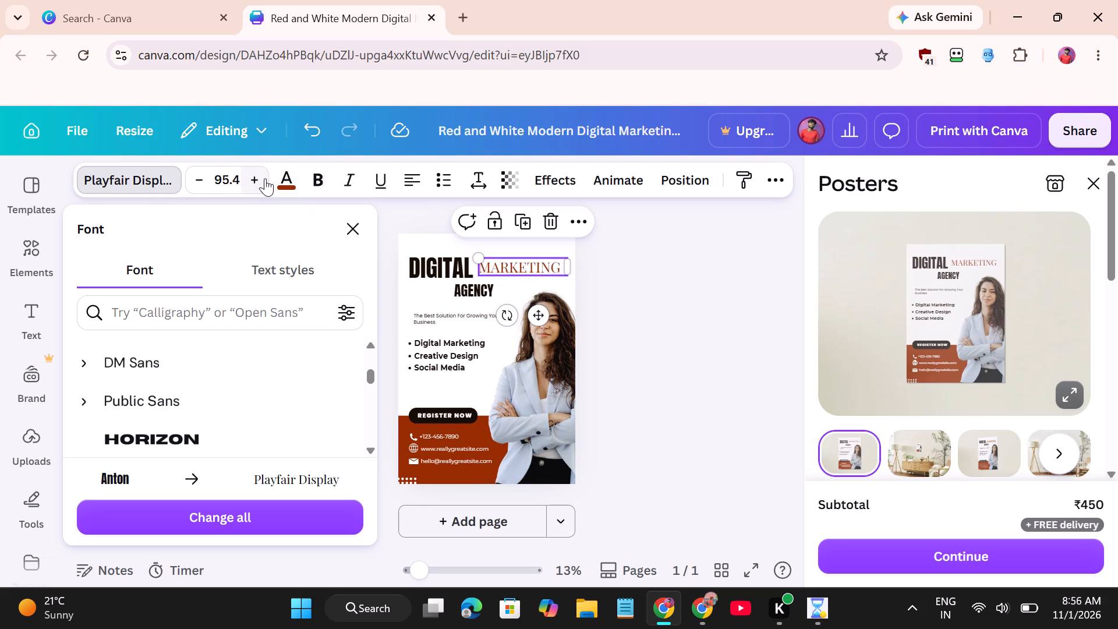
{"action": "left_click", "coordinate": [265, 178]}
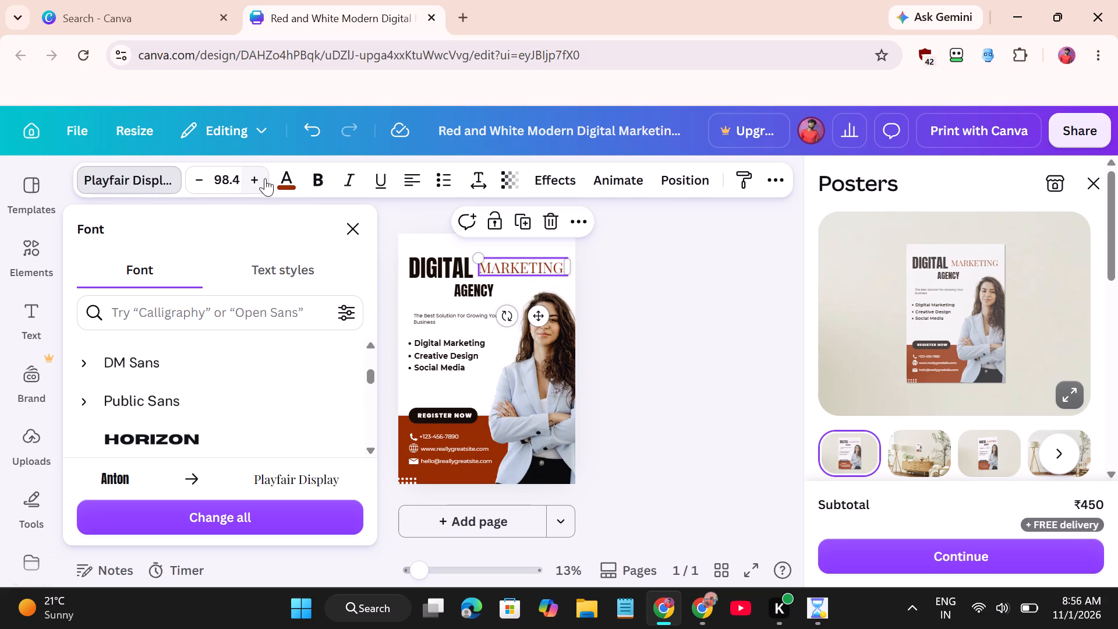
Make MARKETING bold and fit it on one line at about size 73.3, nudged slightly down beside DIGITAL.
{"action": "left_click", "coordinate": [317, 178]}
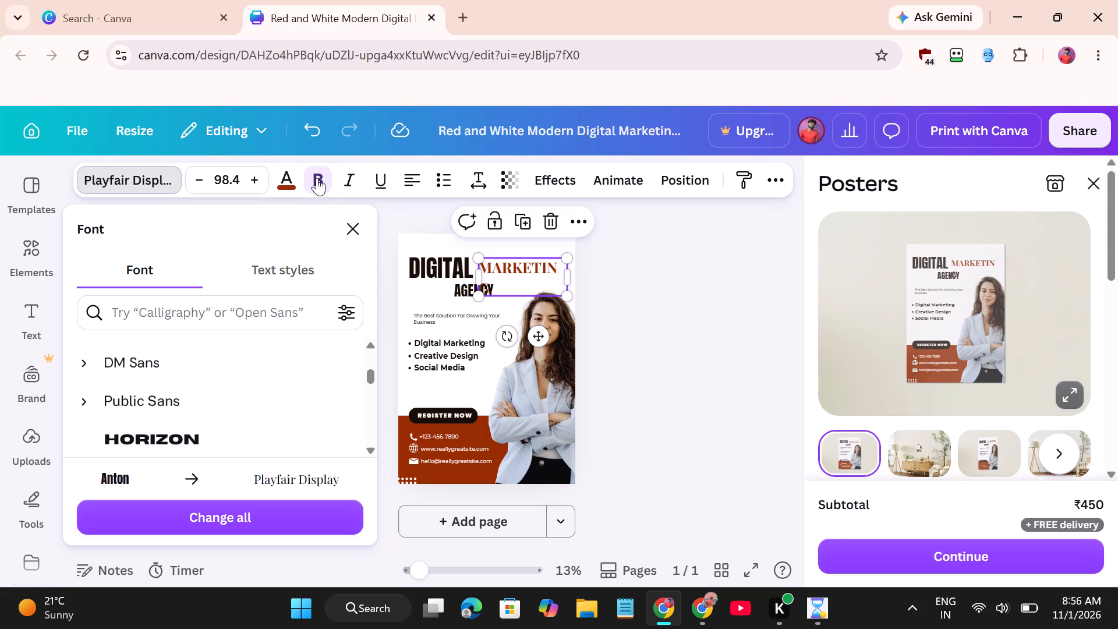
{"action": "left_click_drag", "start_coordinate": [565, 291], "coordinate": [545, 277]}
{"action": "left_click_drag", "start_coordinate": [545, 275], "coordinate": [567, 270]}
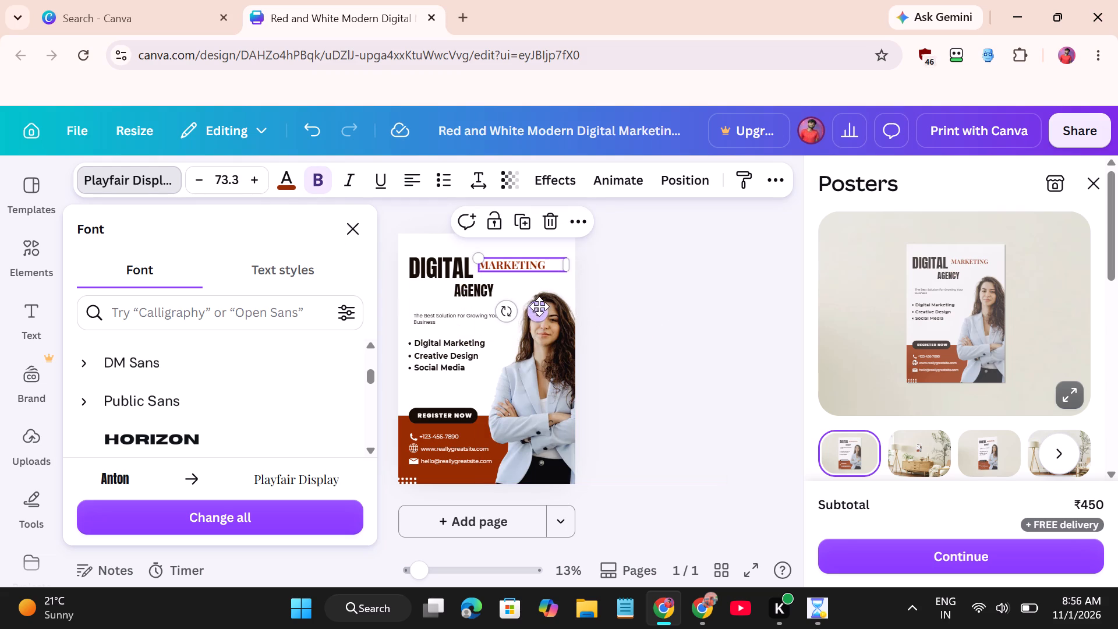
{"action": "left_click", "coordinate": [539, 306]}
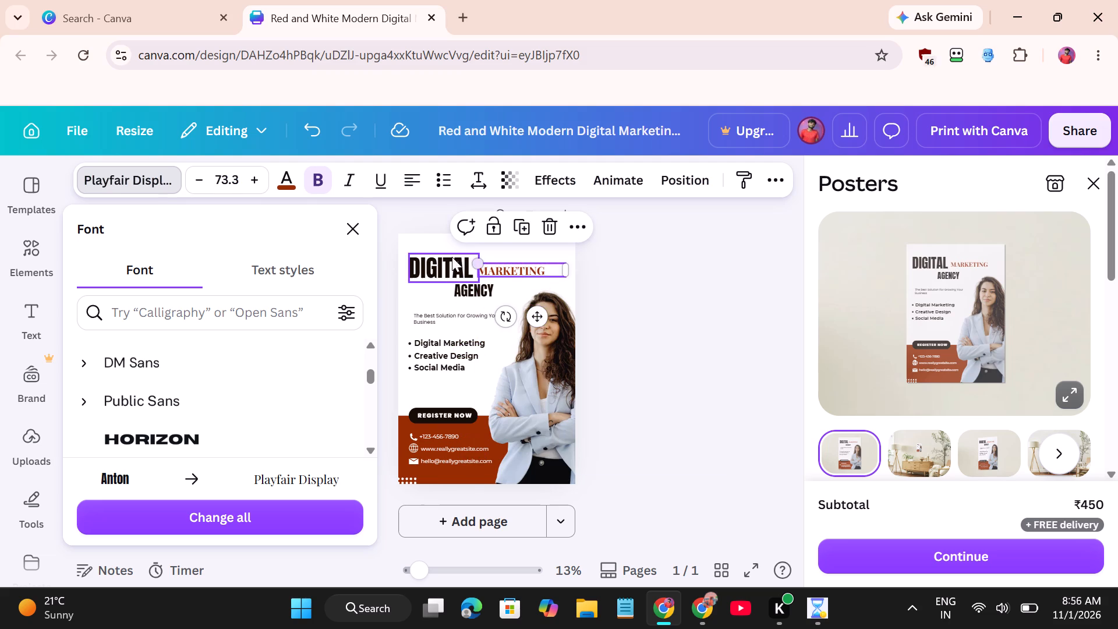
Move AGENCY left so it sits beneath DIGITAL, slightly indented, and deselect it.
{"action": "left_click", "coordinate": [481, 288]}
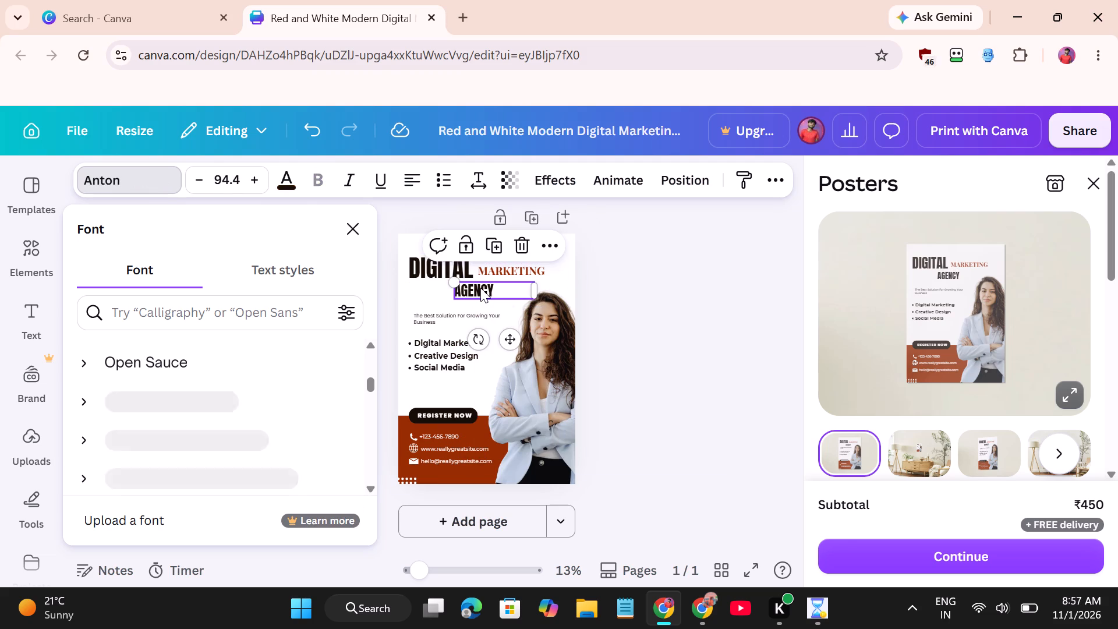
{"action": "left_click_drag", "start_coordinate": [480, 288], "coordinate": [460, 290]}
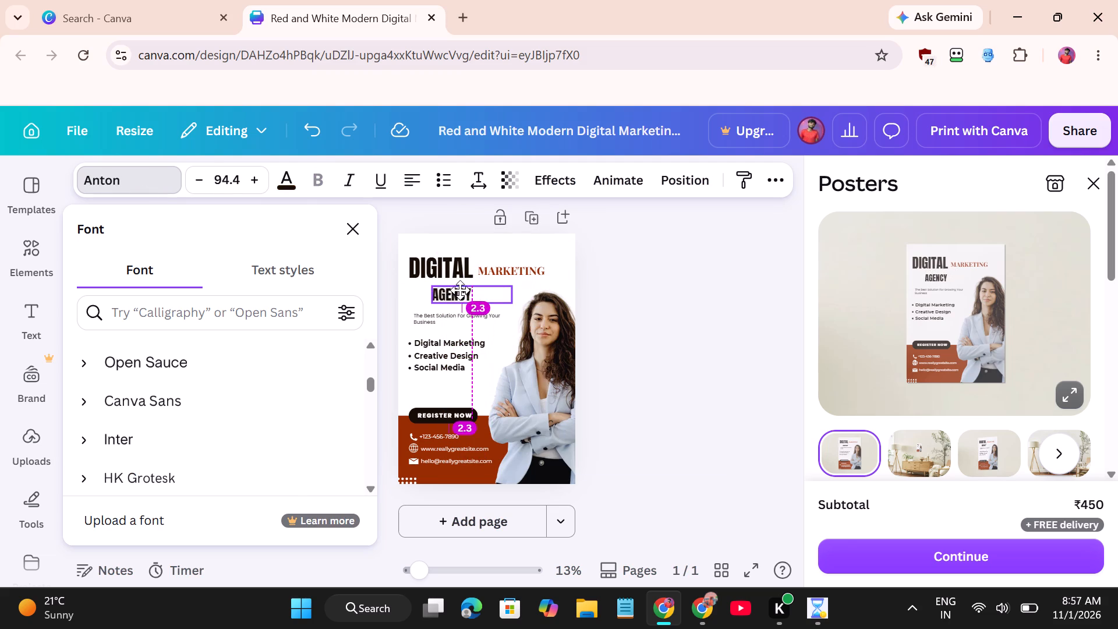
{"action": "left_click_drag", "start_coordinate": [460, 290], "coordinate": [459, 284]}
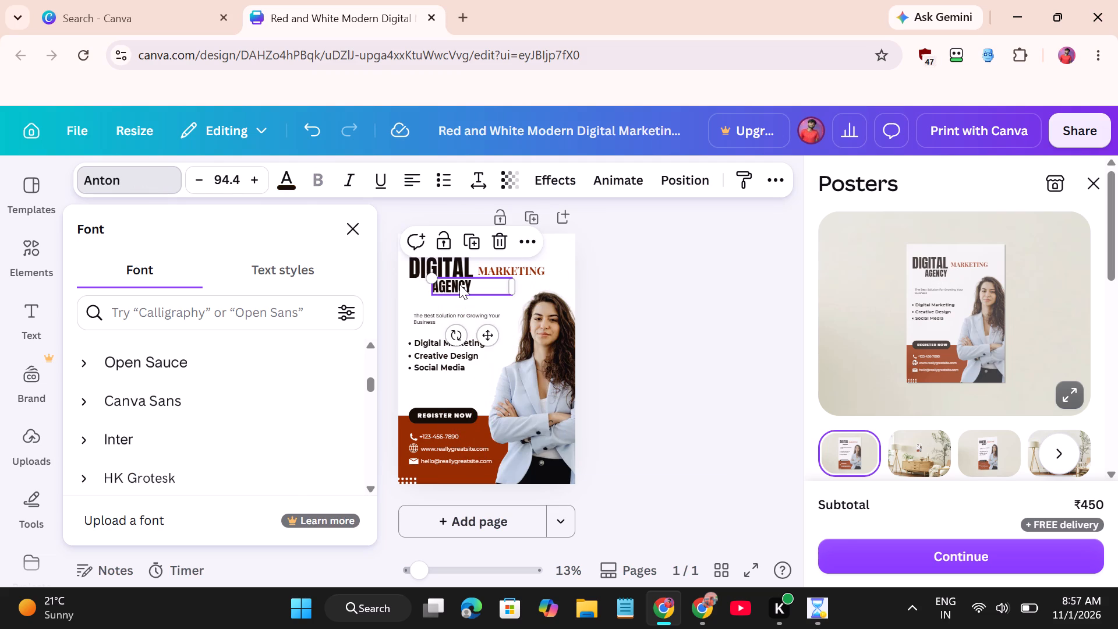
{"action": "left_click", "coordinate": [484, 338]}
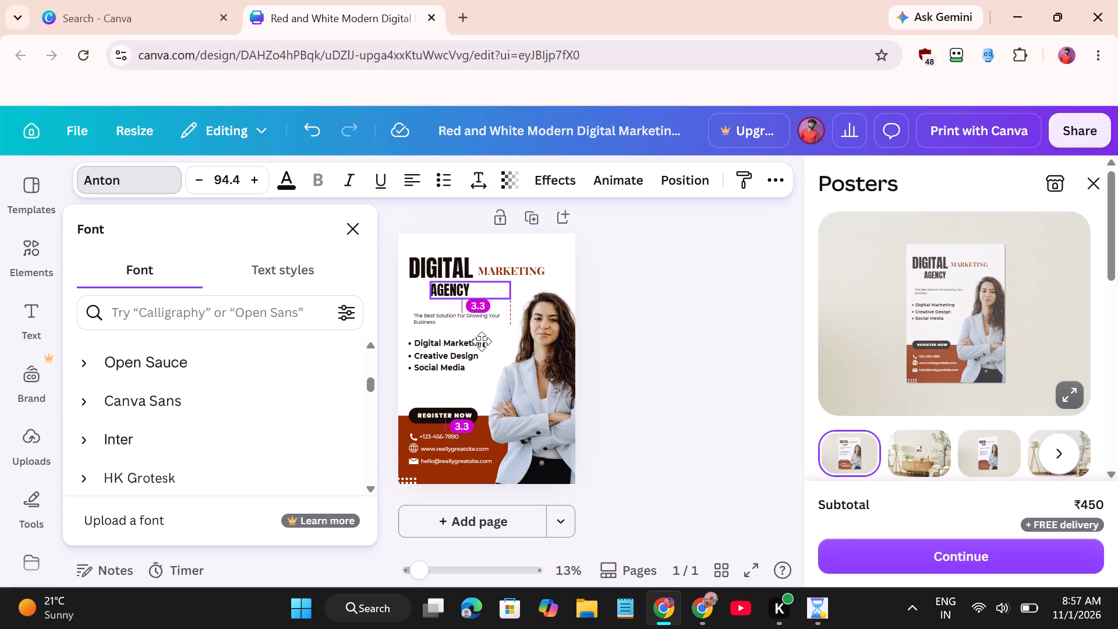
{"action": "left_click", "coordinate": [553, 253]}
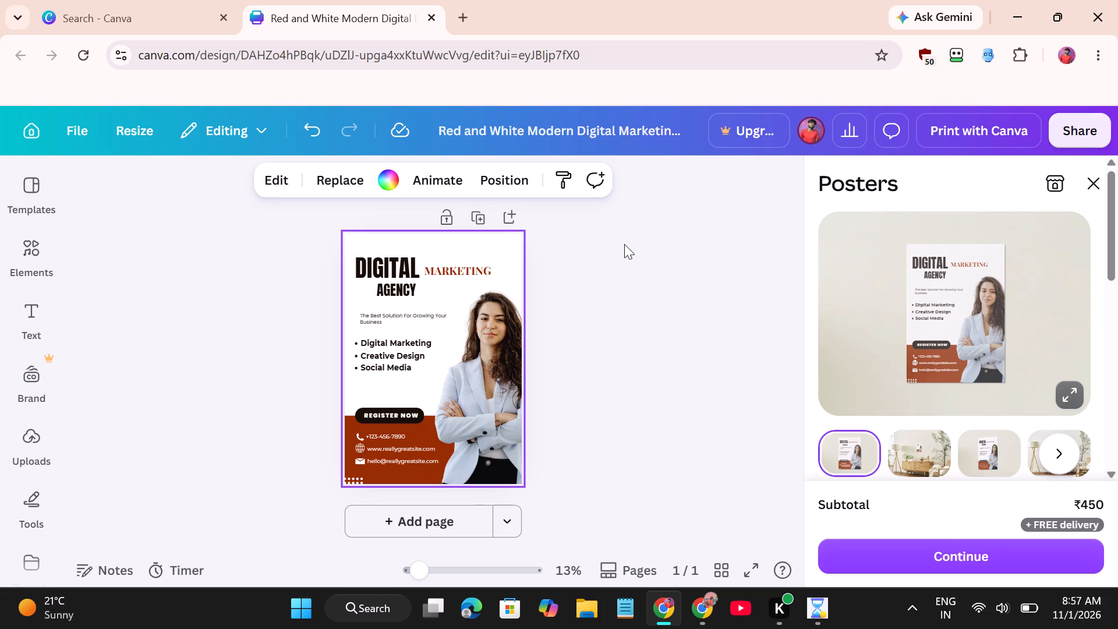
Add a blank second page to the design.
{"action": "left_click", "coordinate": [419, 529]}
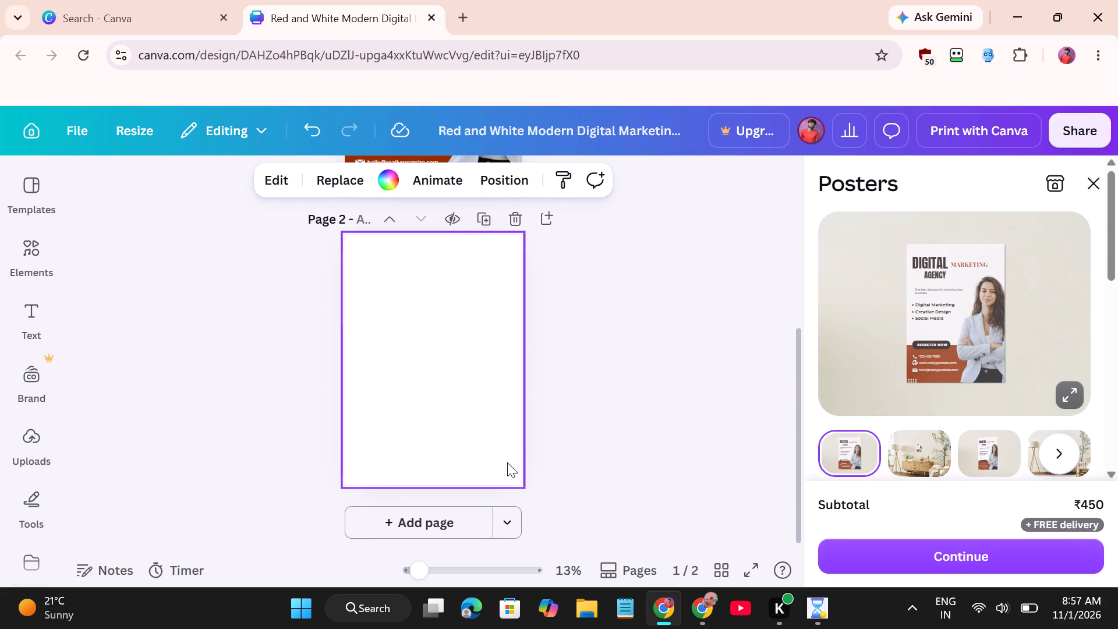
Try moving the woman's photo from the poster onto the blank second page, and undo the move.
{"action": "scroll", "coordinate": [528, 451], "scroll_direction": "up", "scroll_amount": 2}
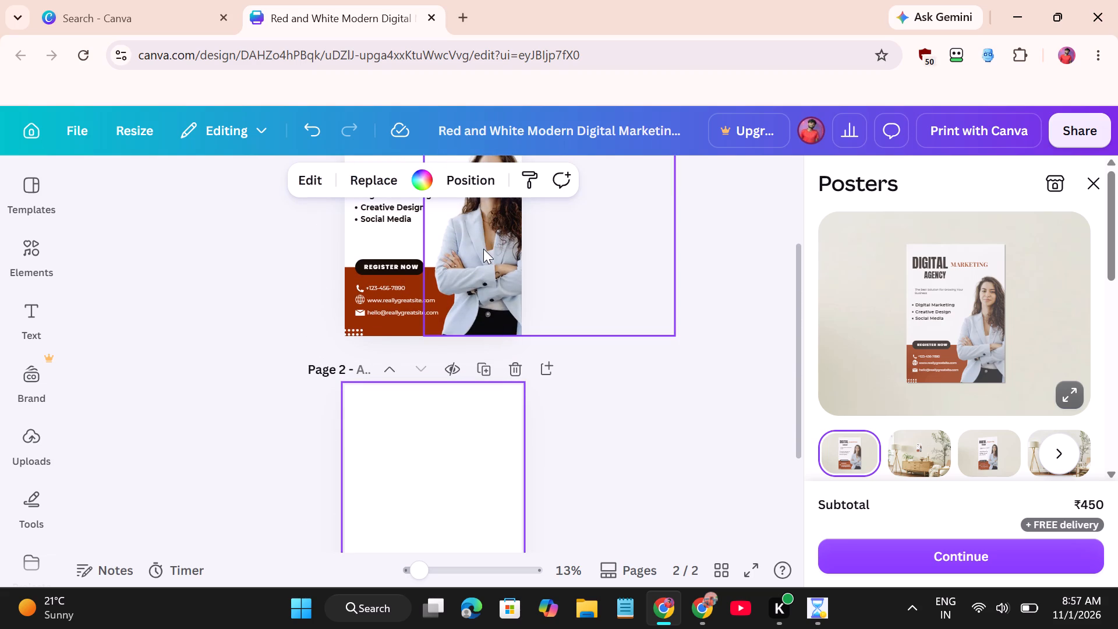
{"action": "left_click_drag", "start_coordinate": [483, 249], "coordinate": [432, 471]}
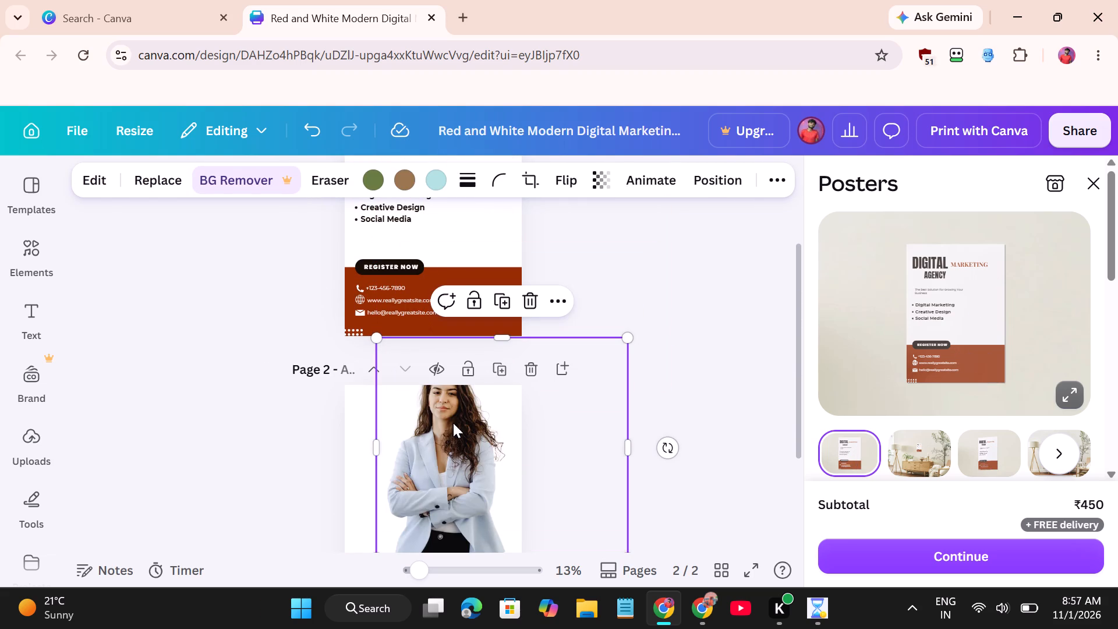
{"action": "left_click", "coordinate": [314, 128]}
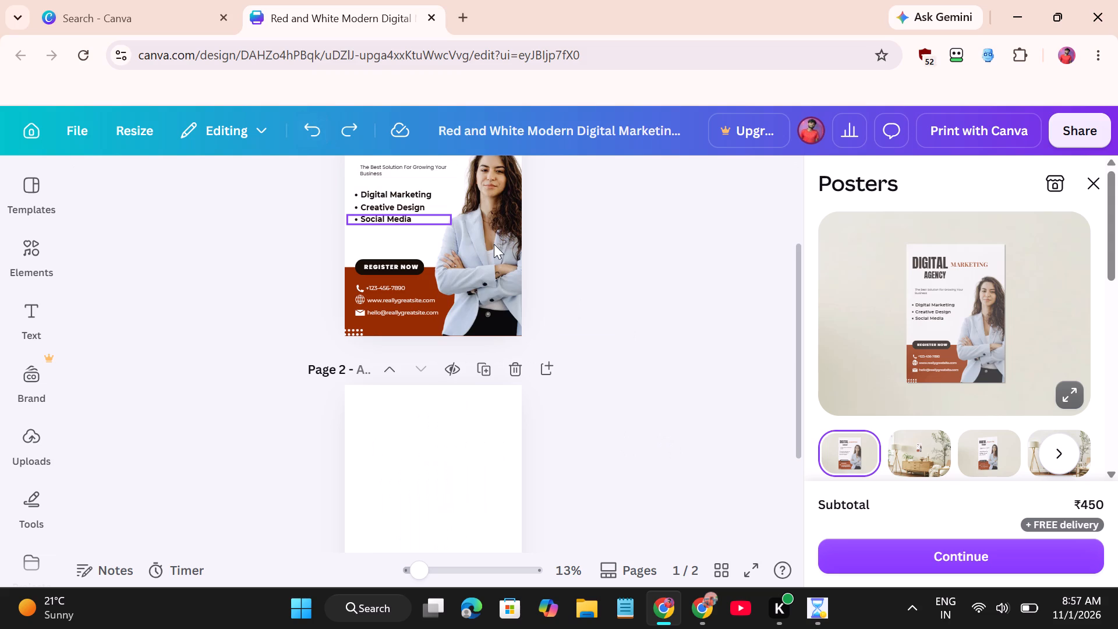
Duplicate the woman's photo on the poster and place the copy on the blank second page.
{"action": "right_click", "coordinate": [494, 244]}
{"action": "left_click", "coordinate": [537, 223]}
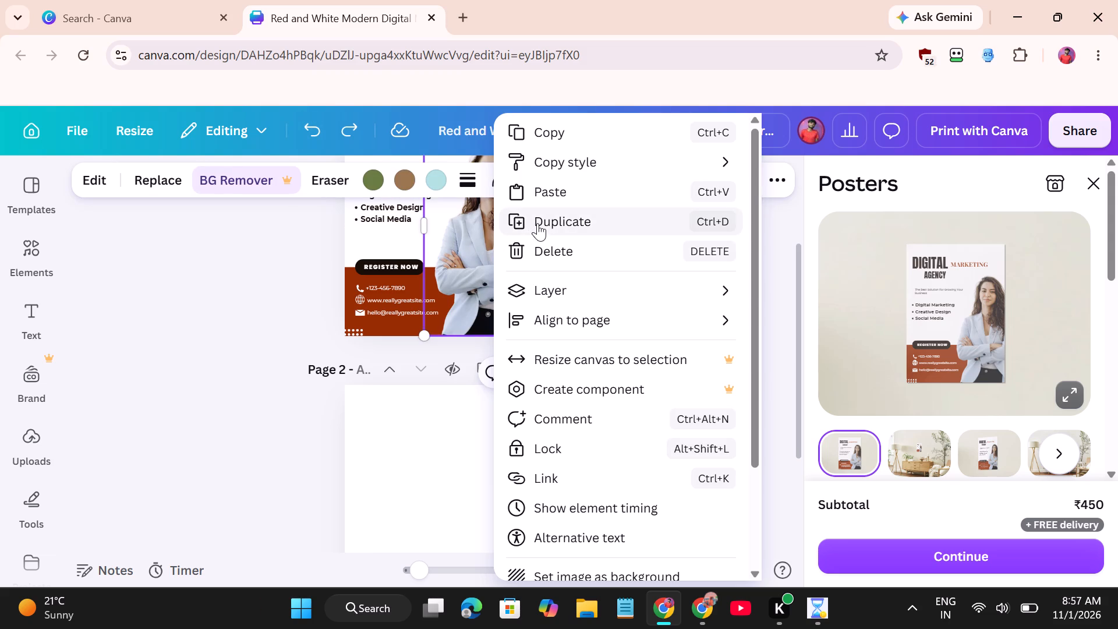
{"action": "left_click_drag", "start_coordinate": [493, 246], "coordinate": [451, 492]}
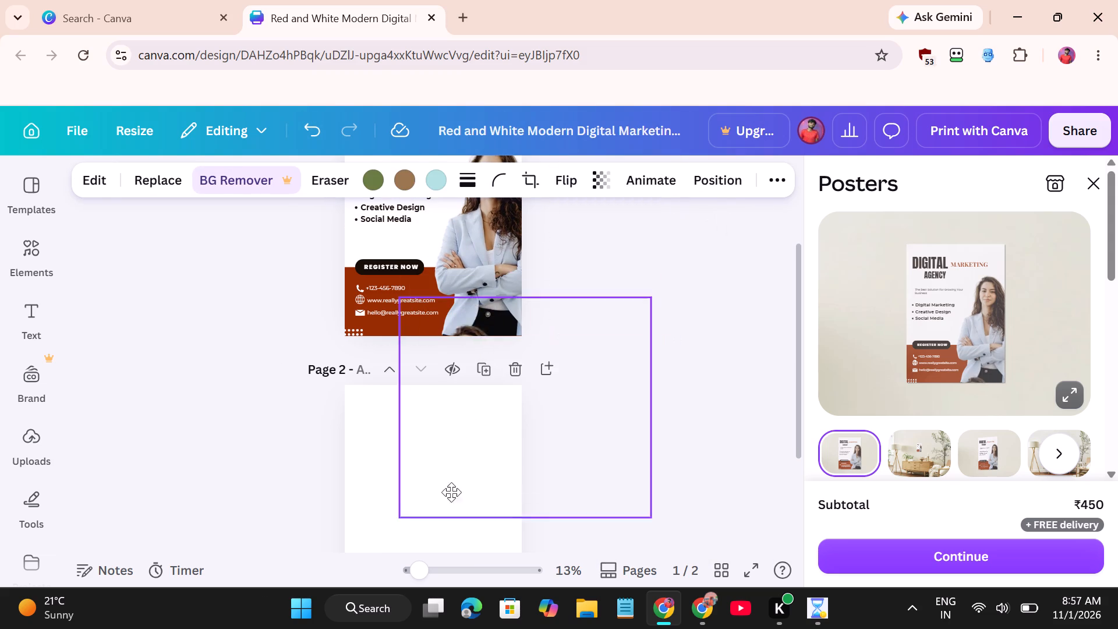
{"action": "left_click_drag", "start_coordinate": [451, 492], "coordinate": [428, 557]}
Enlarge the copied photo on page 2 until its frame reaches nearly to the page's top edge.
{"action": "scroll", "coordinate": [583, 401], "scroll_direction": "down", "scroll_amount": 2}
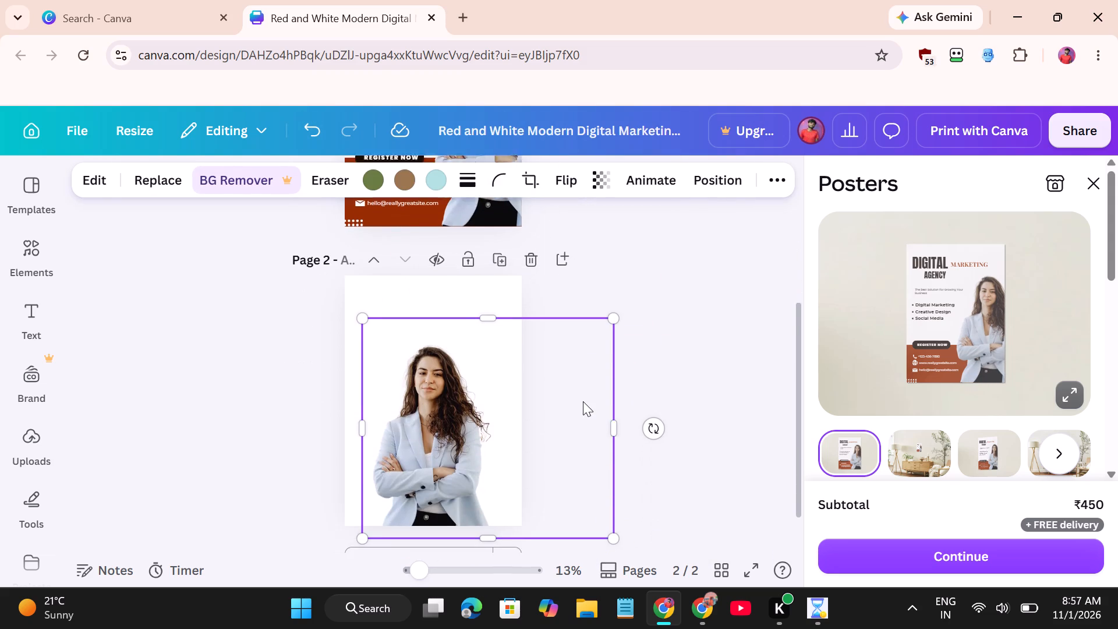
{"action": "scroll", "coordinate": [583, 401], "scroll_direction": "down", "scroll_amount": 2}
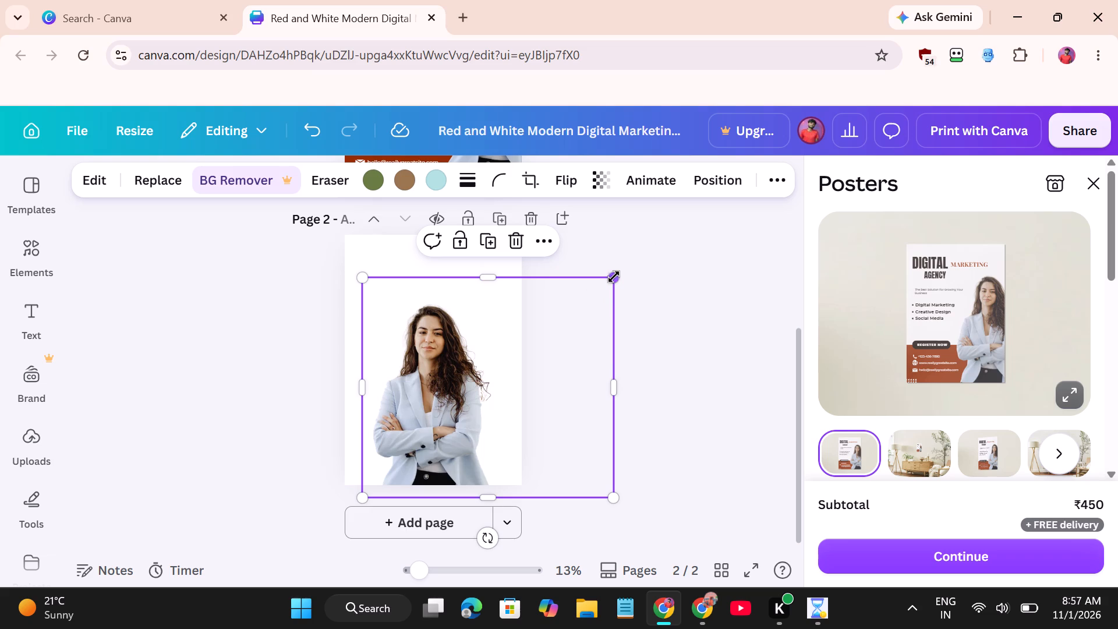
{"action": "left_click_drag", "start_coordinate": [613, 276], "coordinate": [664, 233]}
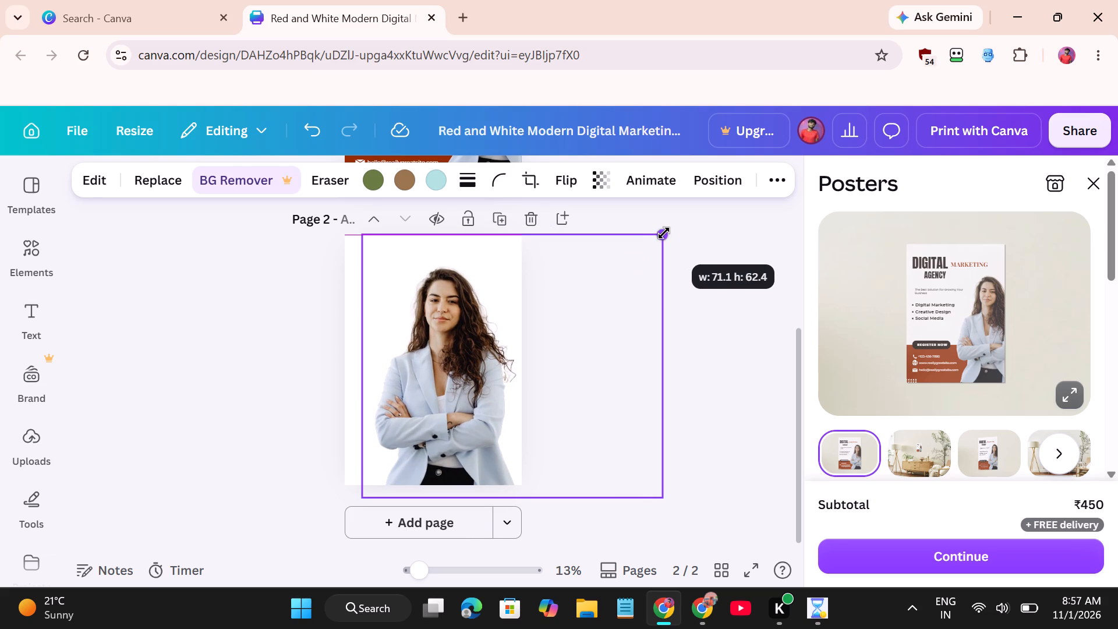
{"action": "left_click_drag", "start_coordinate": [664, 233], "coordinate": [664, 232]}
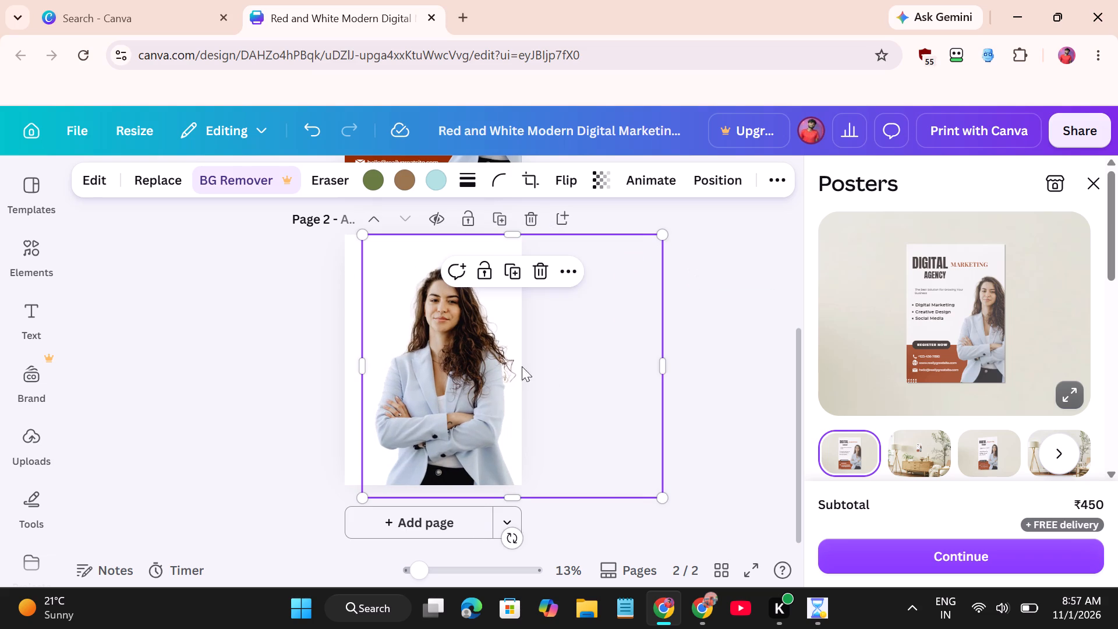
{"action": "left_click_drag", "start_coordinate": [668, 235], "coordinate": [671, 232]}
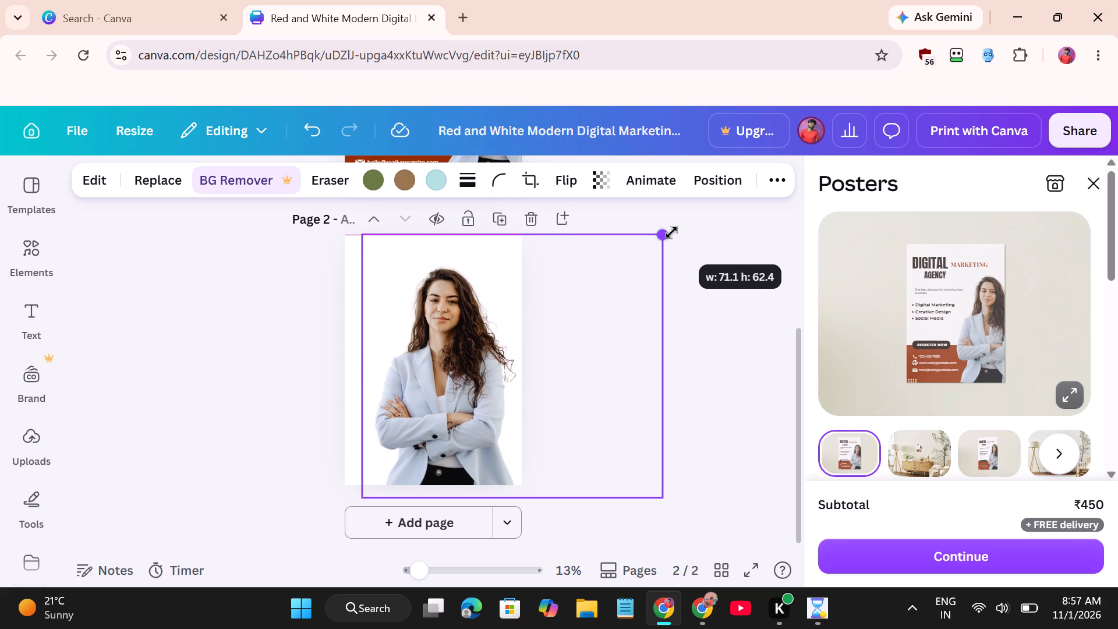
{"action": "left_click_drag", "start_coordinate": [671, 232], "coordinate": [663, 243]}
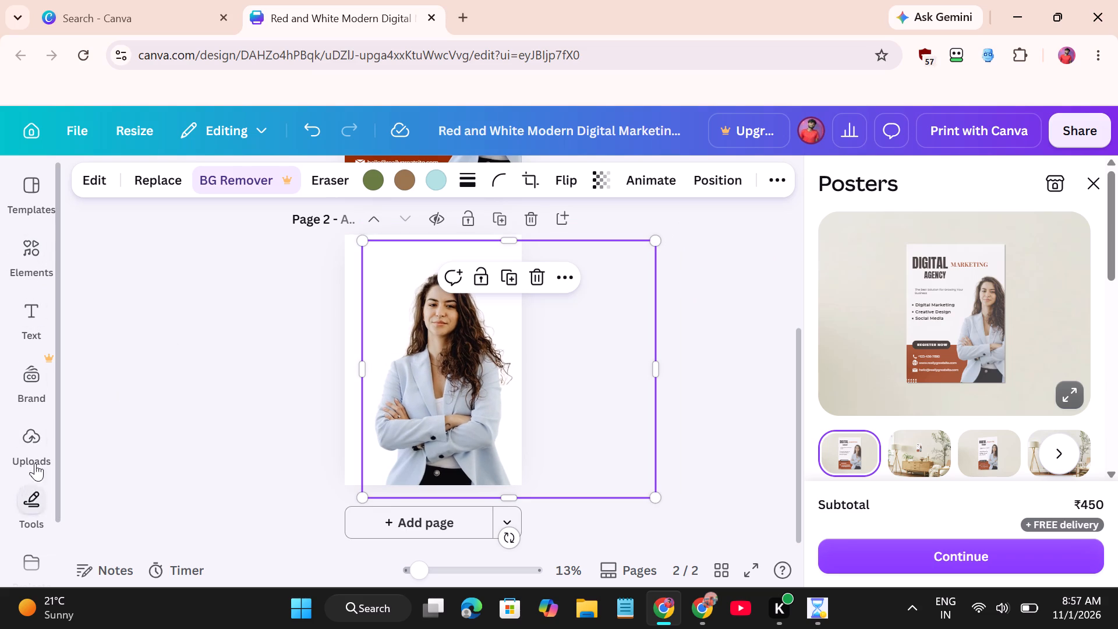
Replace the woman's photo on page 2 with the uploaded blue-background portrait of the man in glasses, without Background Remover.
{"action": "left_click", "coordinate": [40, 446]}
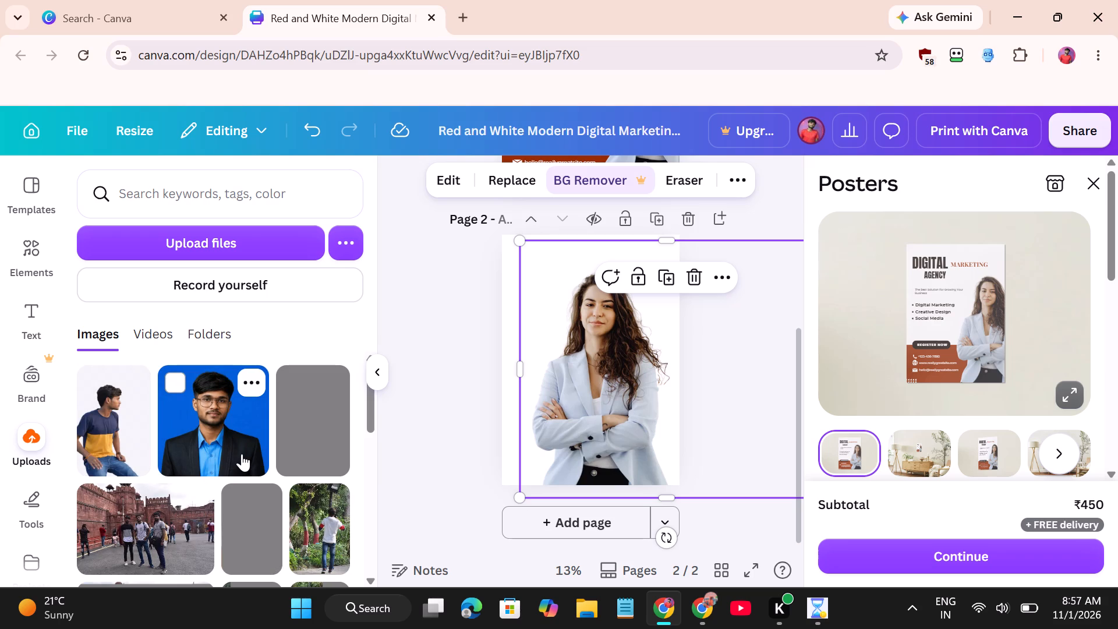
{"action": "left_click_drag", "start_coordinate": [194, 440], "coordinate": [608, 405]}
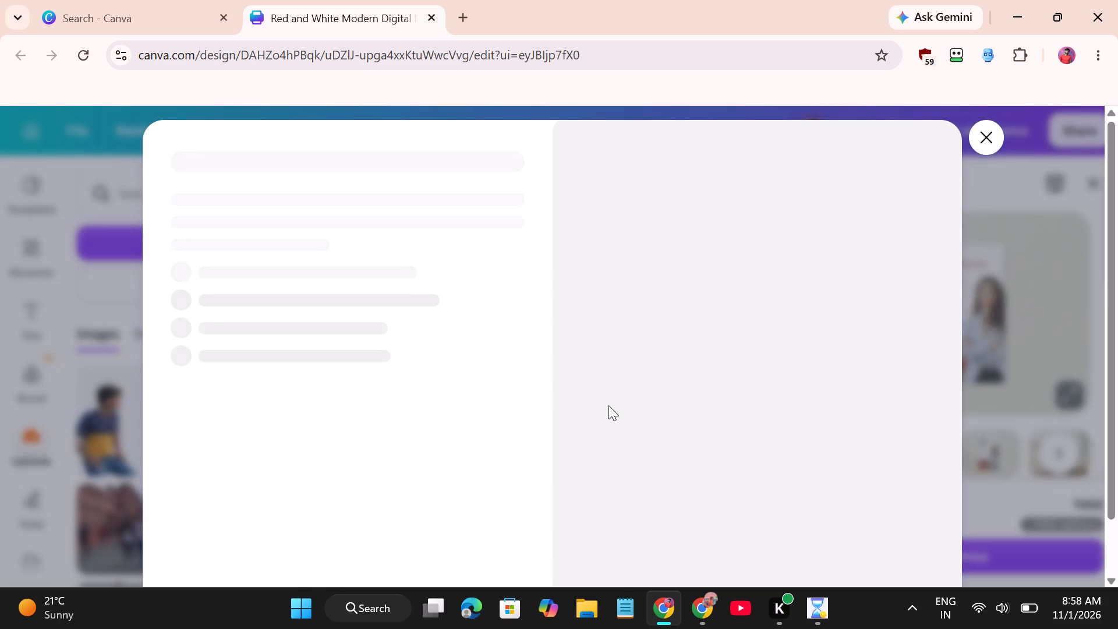
{"action": "scroll", "coordinate": [608, 405], "scroll_direction": "down", "scroll_amount": 3}
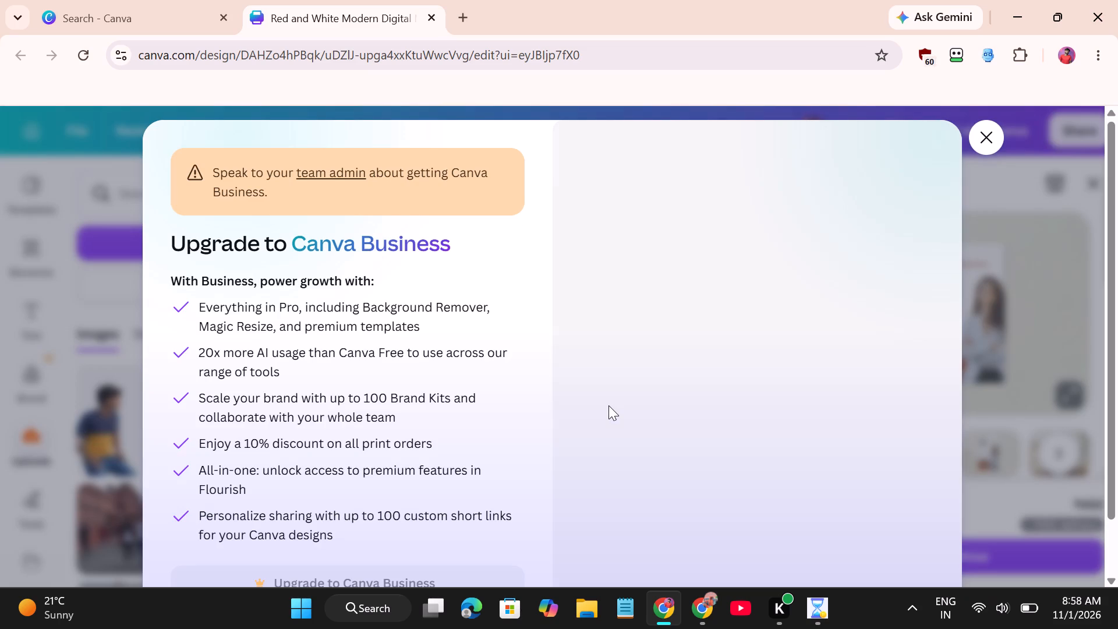
{"action": "left_click", "coordinate": [985, 144]}
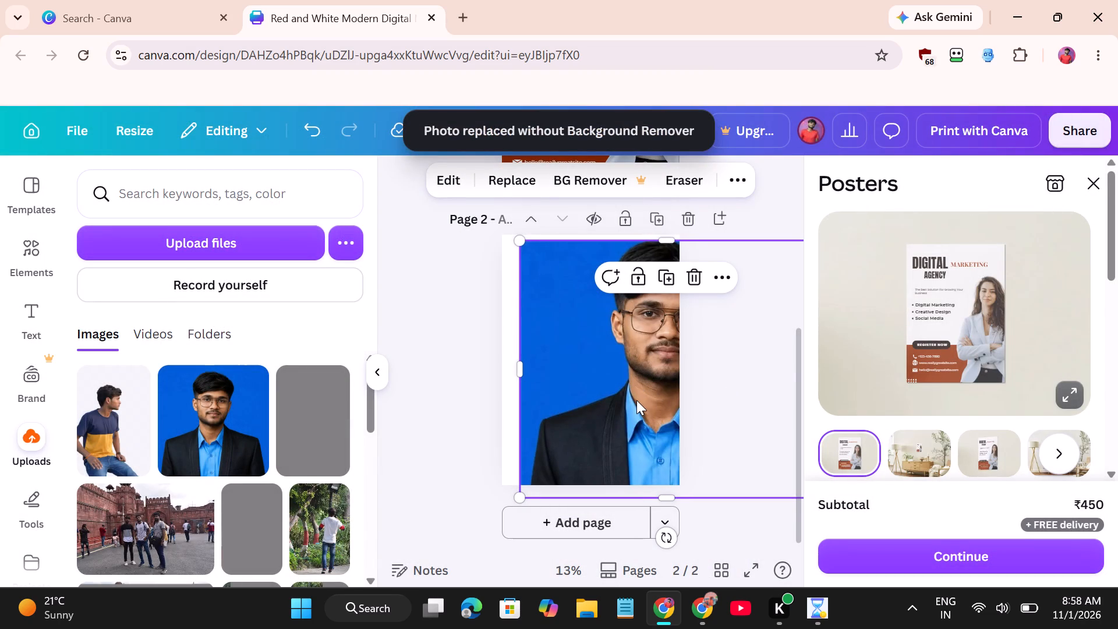
Resize and reposition the man's portrait to cover all of page 2, with a frame about 44 wide by 63 high.
{"action": "scroll", "coordinate": [636, 400], "scroll_direction": "left", "scroll_amount": 3}
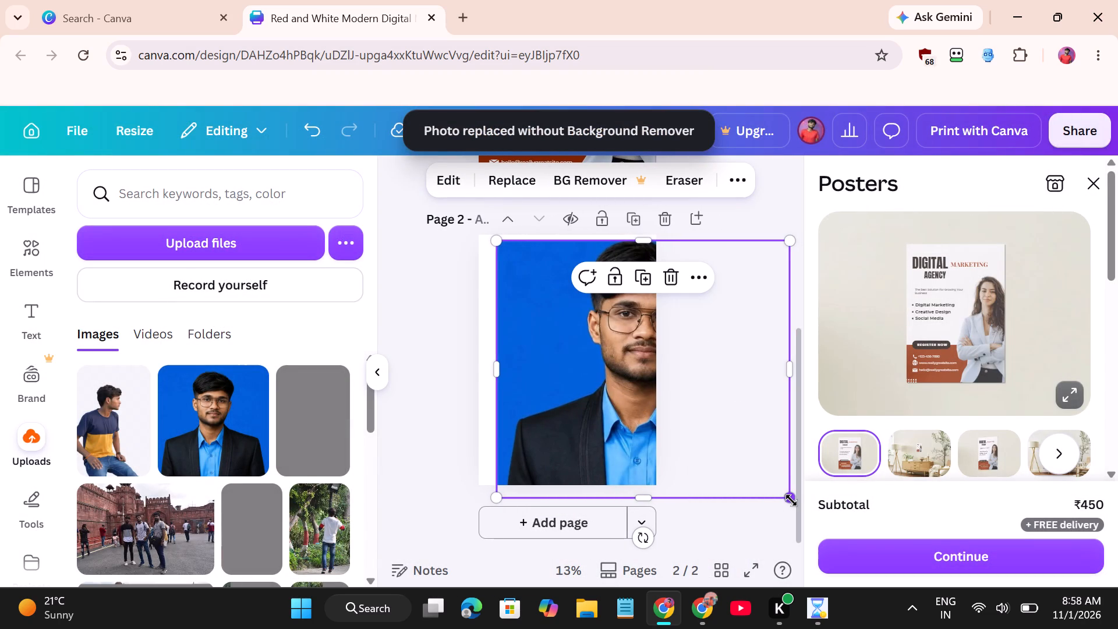
{"action": "left_click_drag", "start_coordinate": [791, 500], "coordinate": [666, 461]}
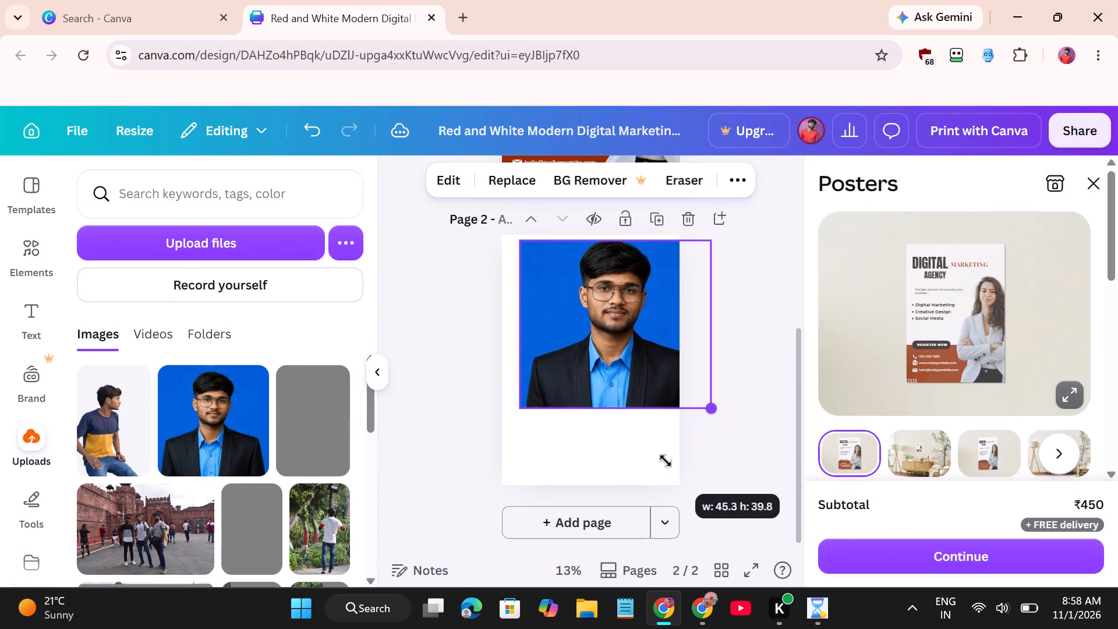
{"action": "left_click_drag", "start_coordinate": [666, 461], "coordinate": [661, 458]}
{"action": "left_click_drag", "start_coordinate": [619, 311], "coordinate": [605, 379]}
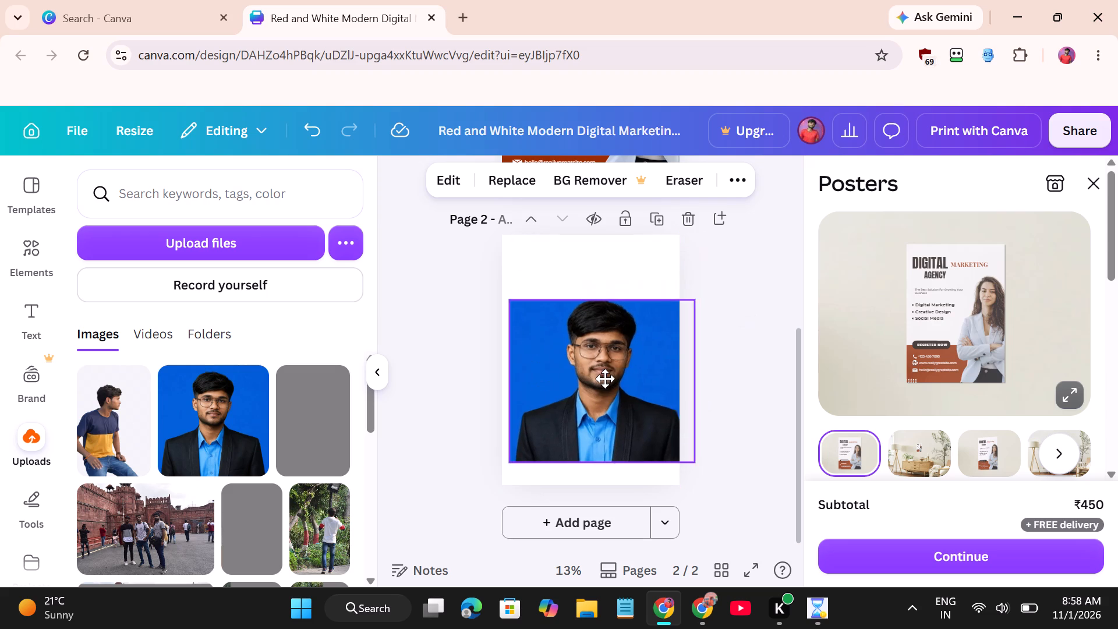
{"action": "left_click_drag", "start_coordinate": [605, 379], "coordinate": [602, 401]}
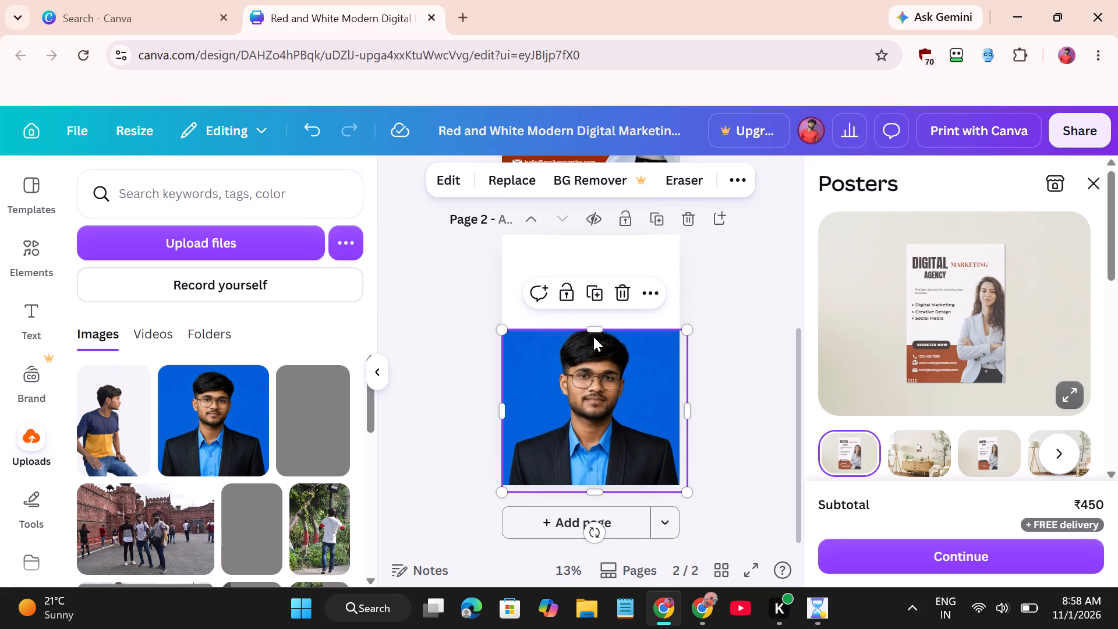
{"action": "left_click_drag", "start_coordinate": [593, 331], "coordinate": [575, 228]}
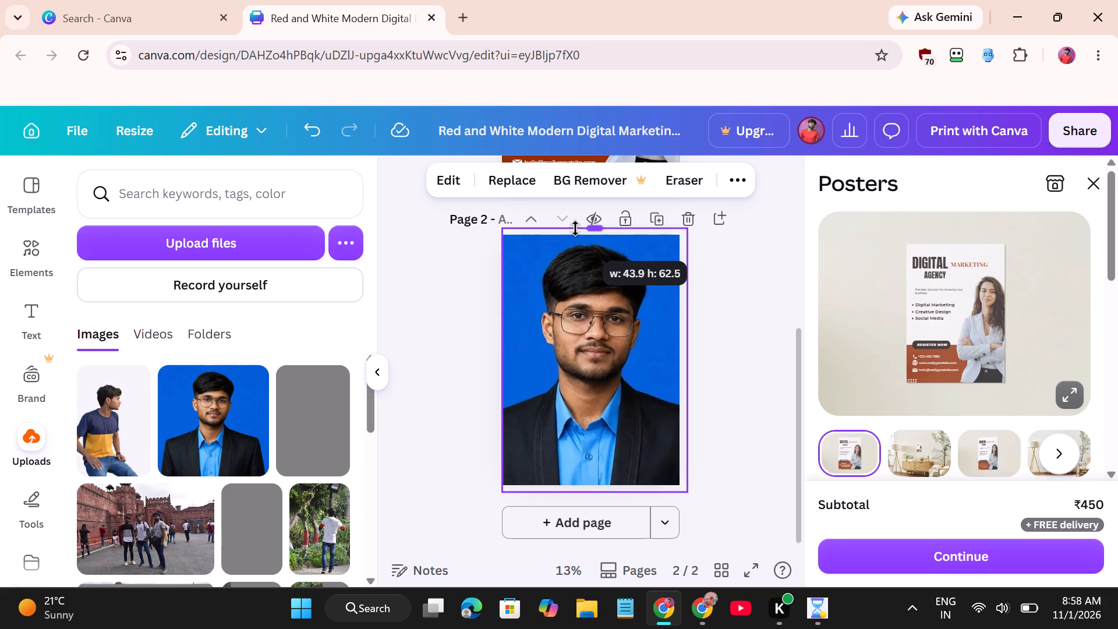
{"action": "left_click_drag", "start_coordinate": [575, 228], "coordinate": [575, 227]}
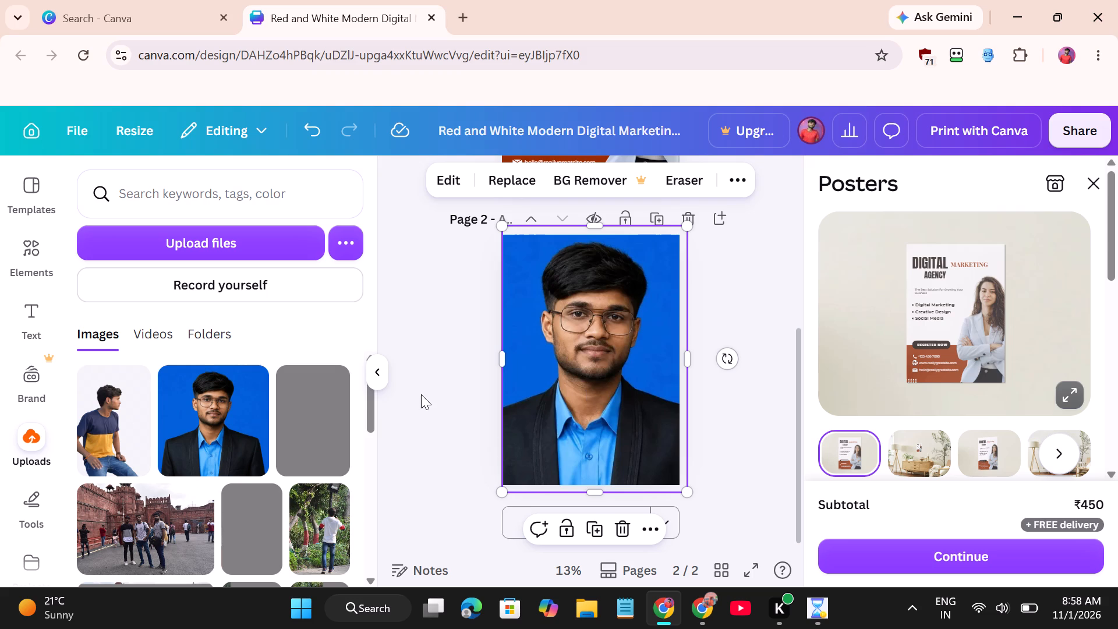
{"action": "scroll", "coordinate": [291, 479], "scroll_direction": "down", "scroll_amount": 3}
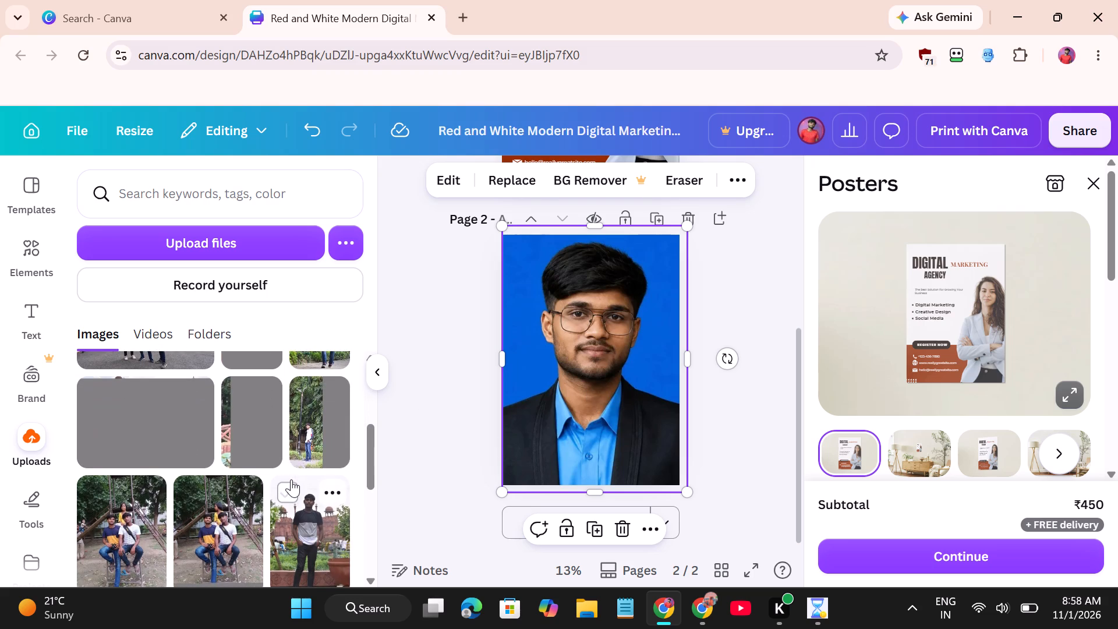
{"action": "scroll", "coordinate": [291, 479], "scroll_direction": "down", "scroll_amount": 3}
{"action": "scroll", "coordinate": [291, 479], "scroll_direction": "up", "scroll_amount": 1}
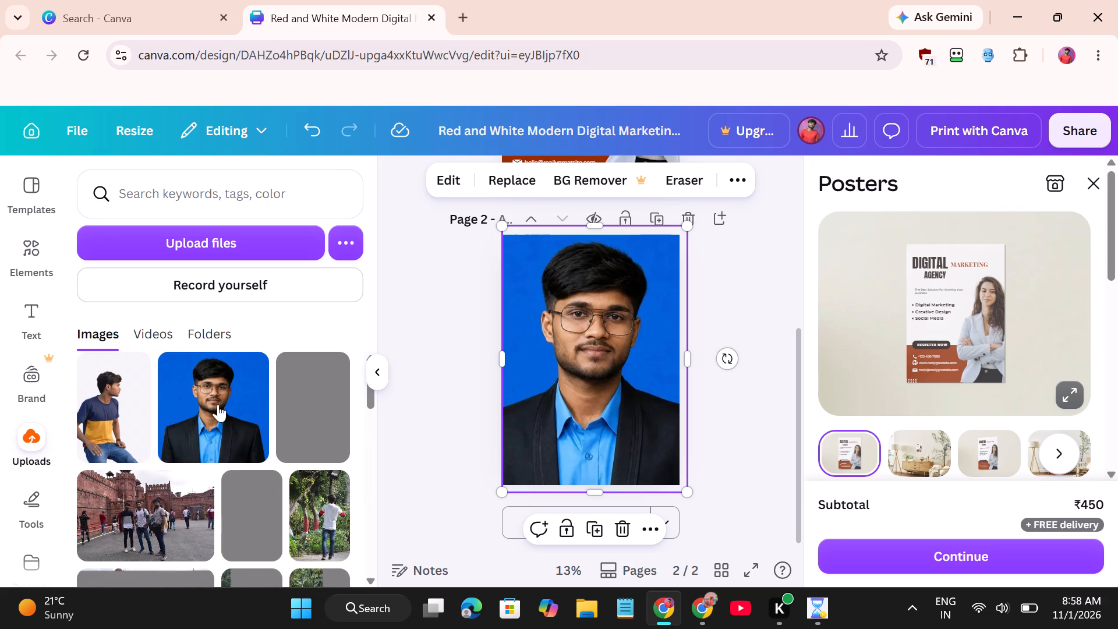
Add the recommended light-blue flower bouquet with green leaves to page 2 and shrink it into the page's bottom-right corner.
{"action": "left_click", "coordinate": [40, 253]}
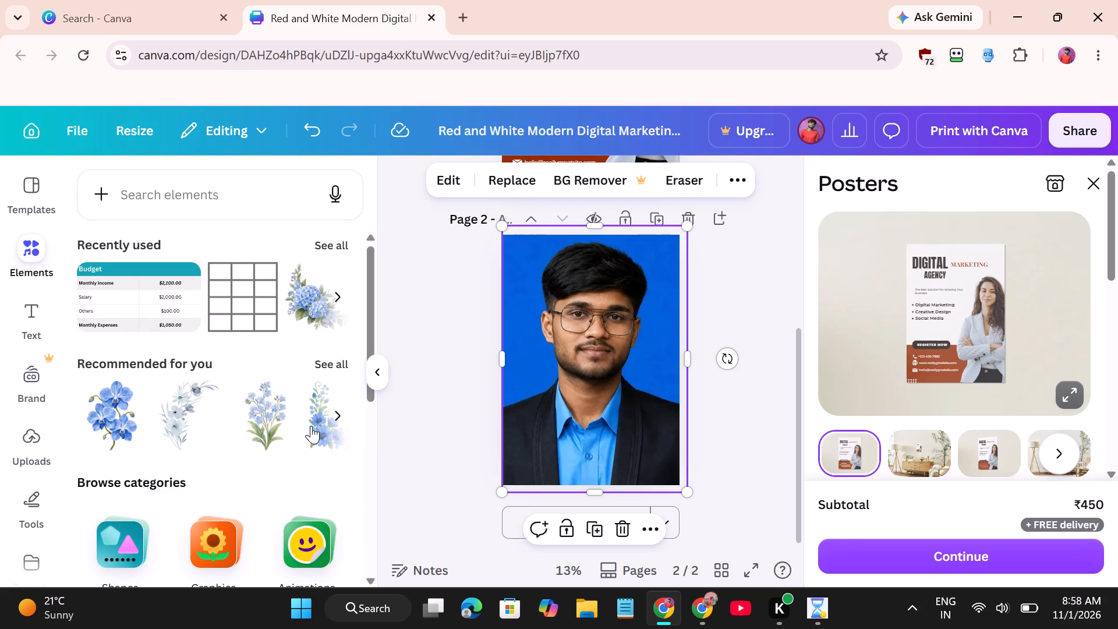
{"action": "left_click_drag", "start_coordinate": [263, 417], "coordinate": [553, 330]}
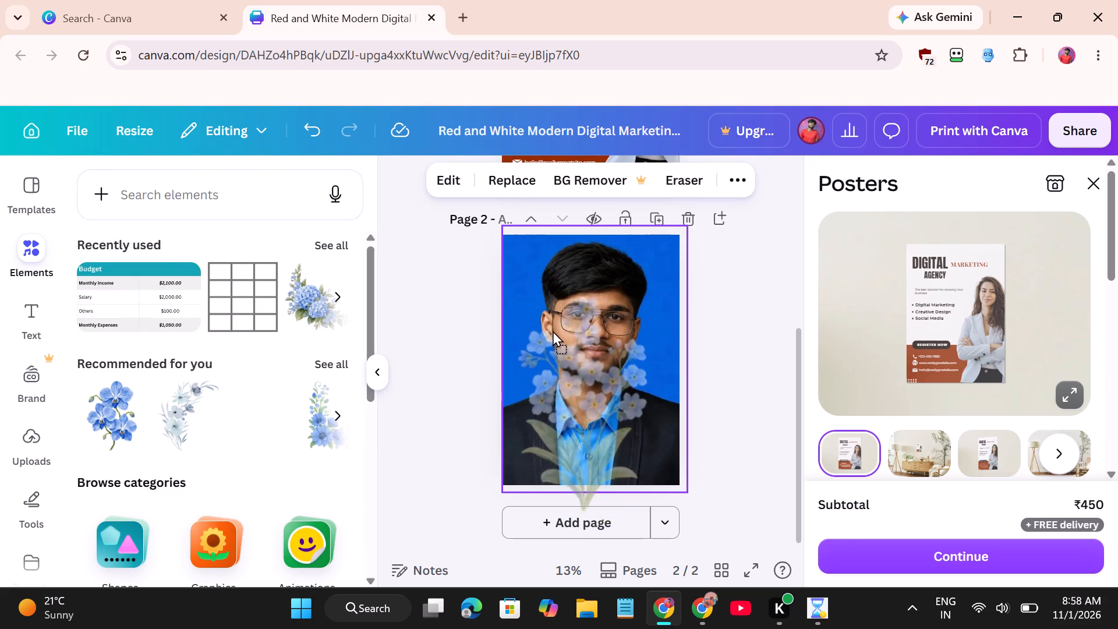
{"action": "left_click_drag", "start_coordinate": [553, 330], "coordinate": [554, 328]}
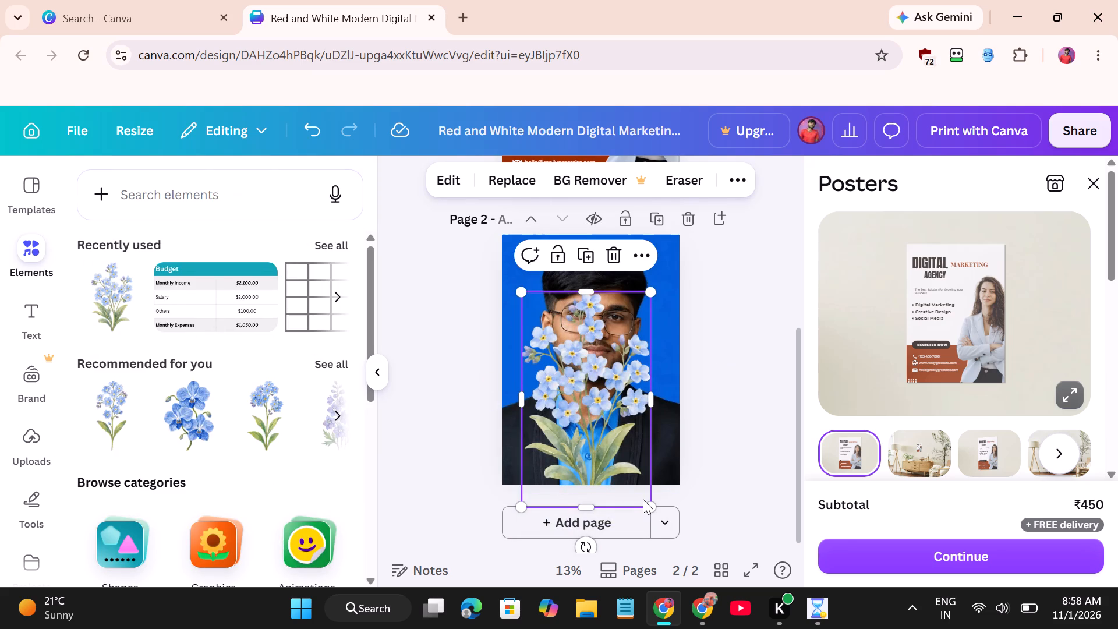
{"action": "left_click_drag", "start_coordinate": [652, 502], "coordinate": [582, 444]}
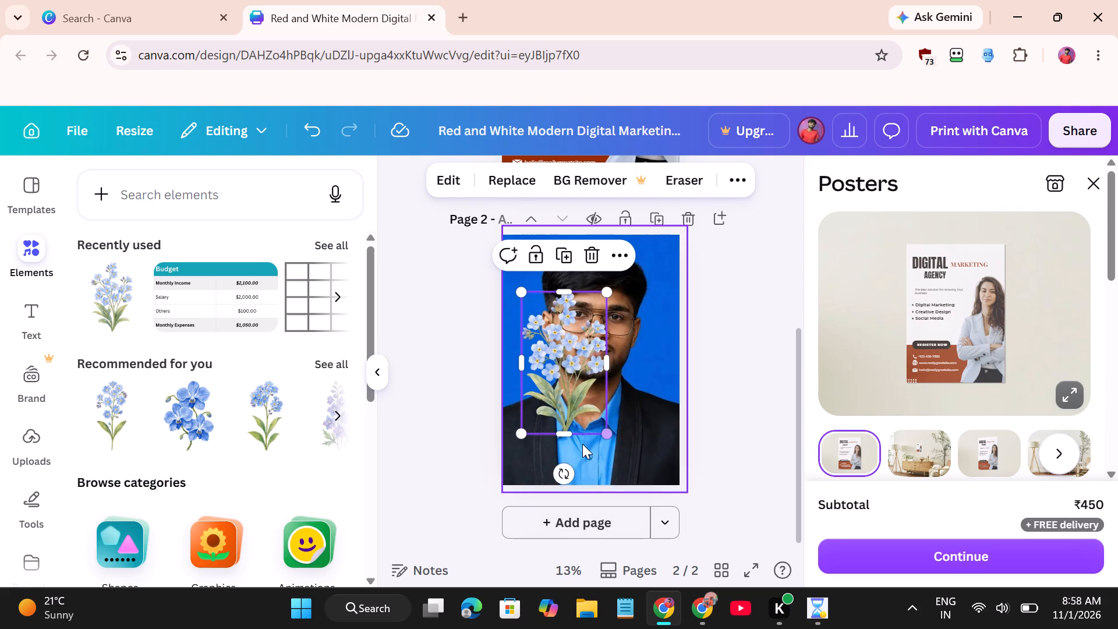
{"action": "left_click_drag", "start_coordinate": [555, 353], "coordinate": [614, 409]}
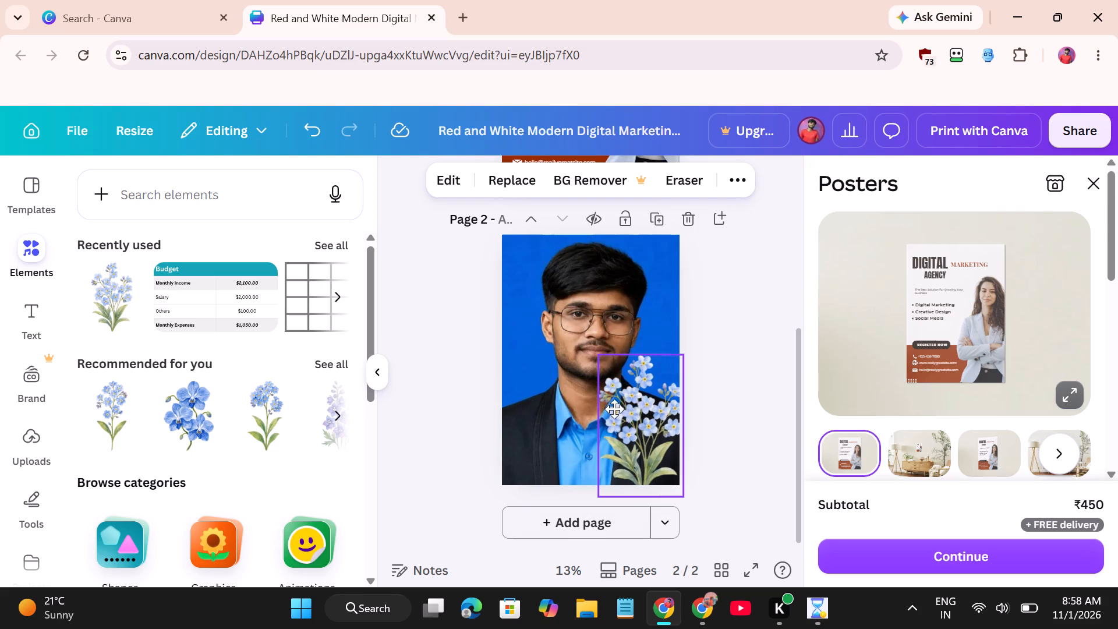
{"action": "left_click_drag", "start_coordinate": [614, 409], "coordinate": [618, 397]}
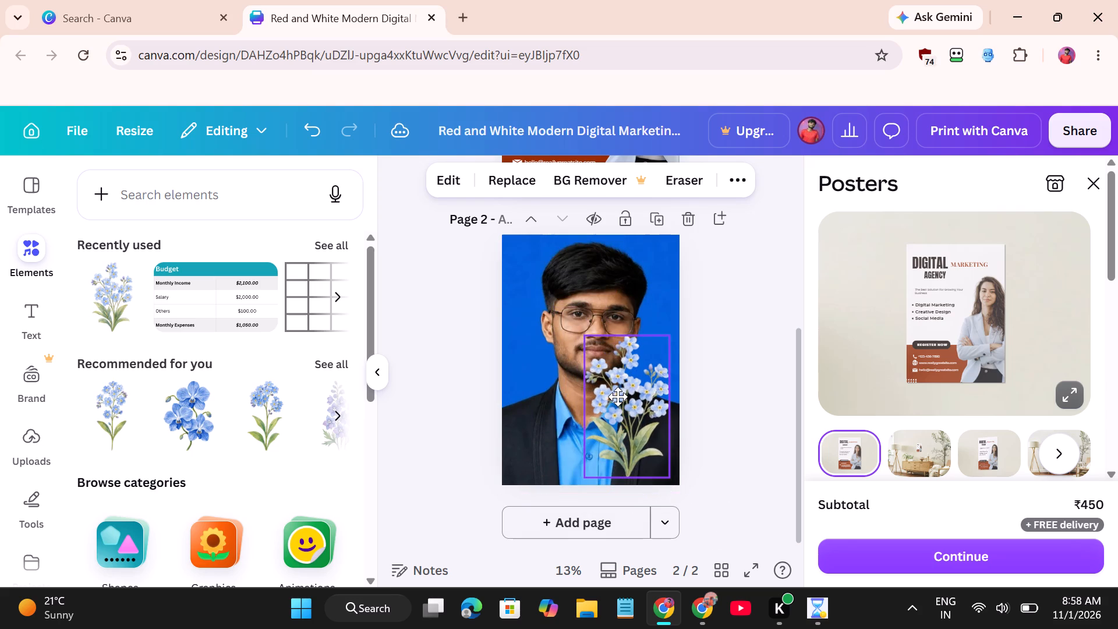
{"action": "left_click_drag", "start_coordinate": [618, 397], "coordinate": [628, 404]}
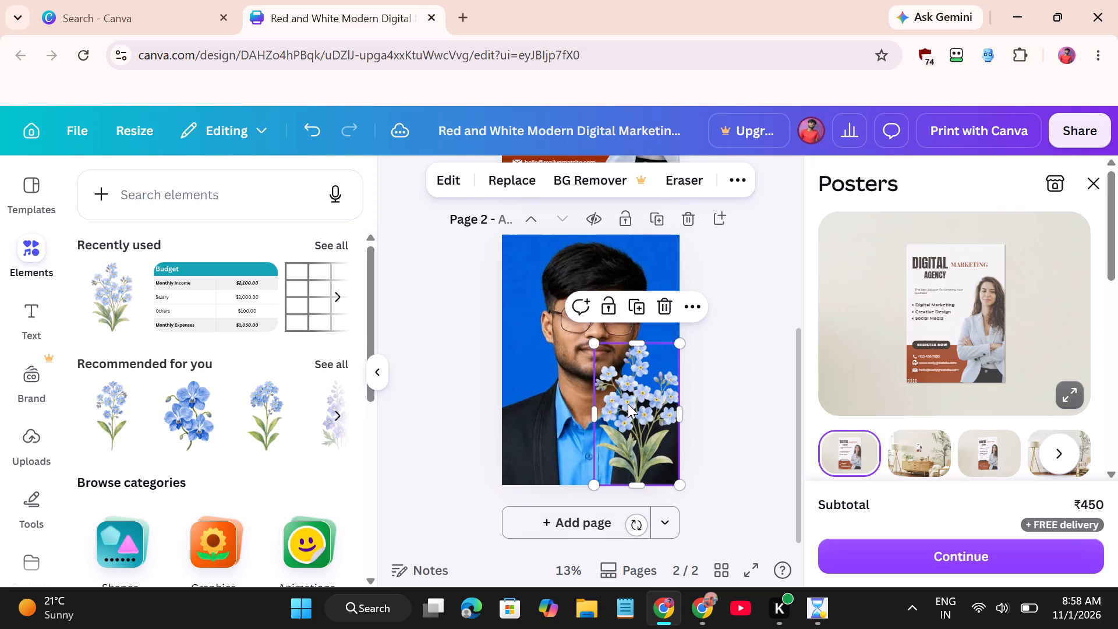
{"action": "left_click_drag", "start_coordinate": [596, 341], "coordinate": [620, 391]}
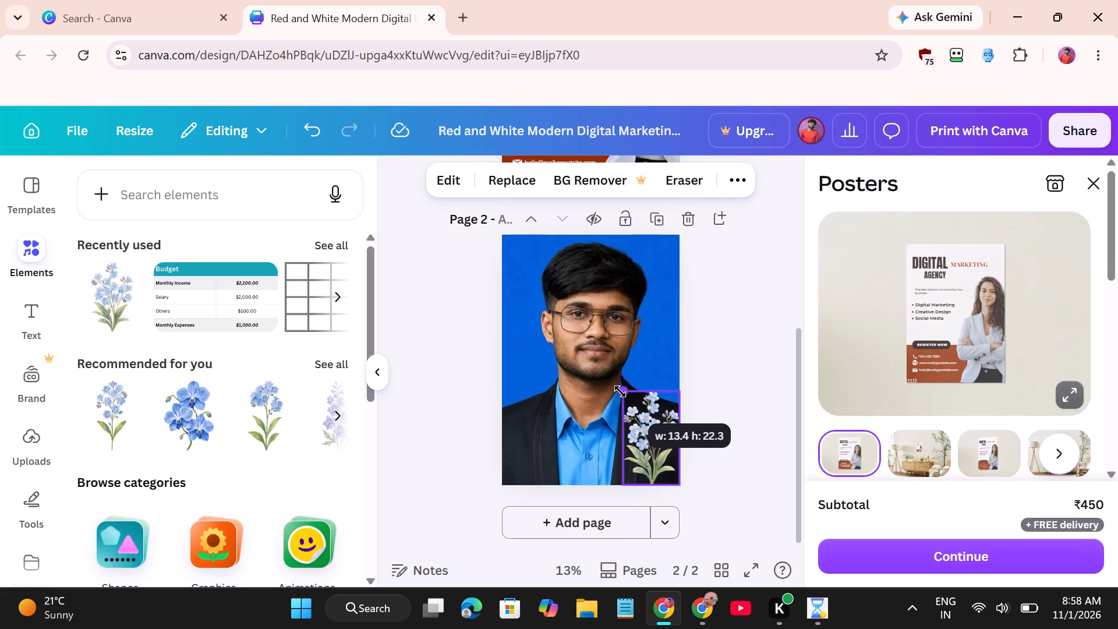
{"action": "left_click_drag", "start_coordinate": [620, 391], "coordinate": [648, 446]}
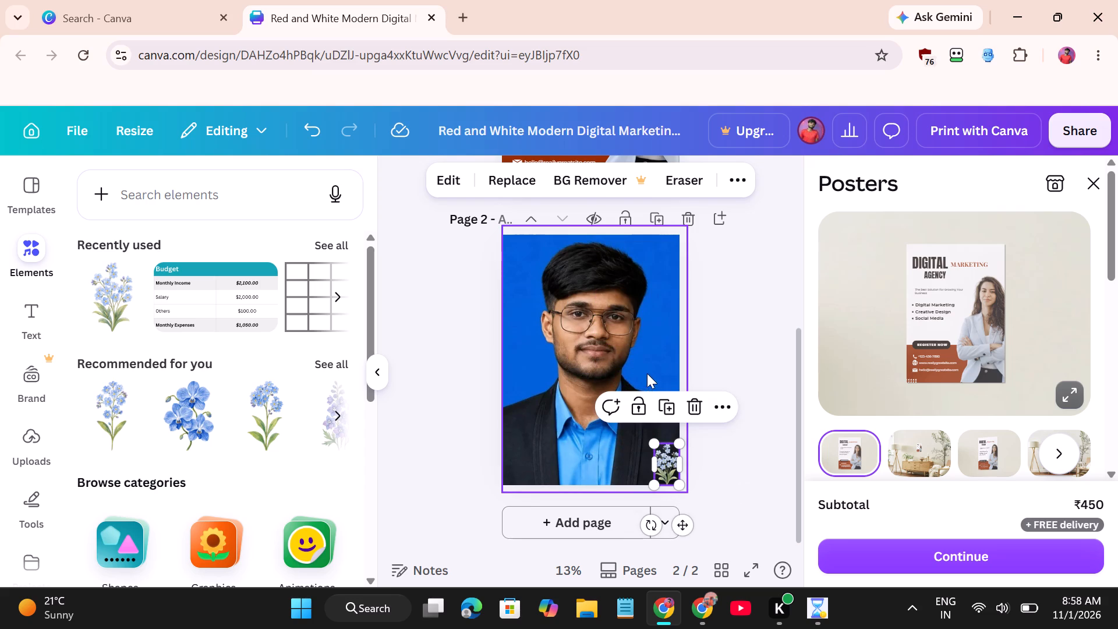
{"action": "left_click", "coordinate": [648, 369]}
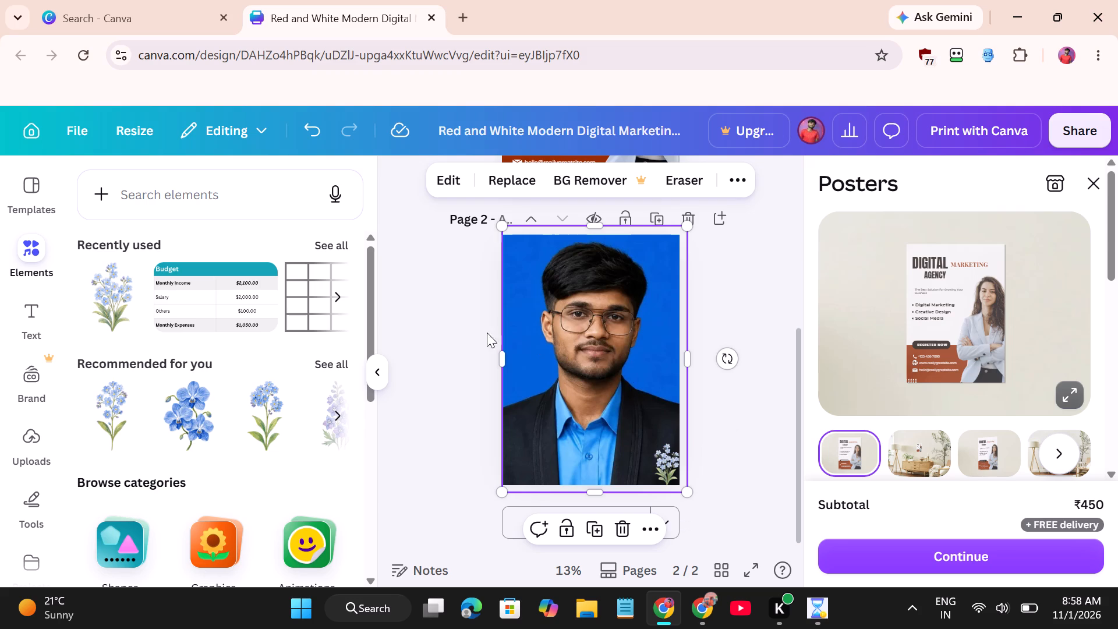
Duplicate the MARKETING heading on page 1 and place the copy in the top-left corner of page 2, over the portrait.
{"action": "scroll", "coordinate": [269, 340], "scroll_direction": "up", "scroll_amount": 4}
{"action": "scroll", "coordinate": [465, 252], "scroll_direction": "up", "scroll_amount": 5}
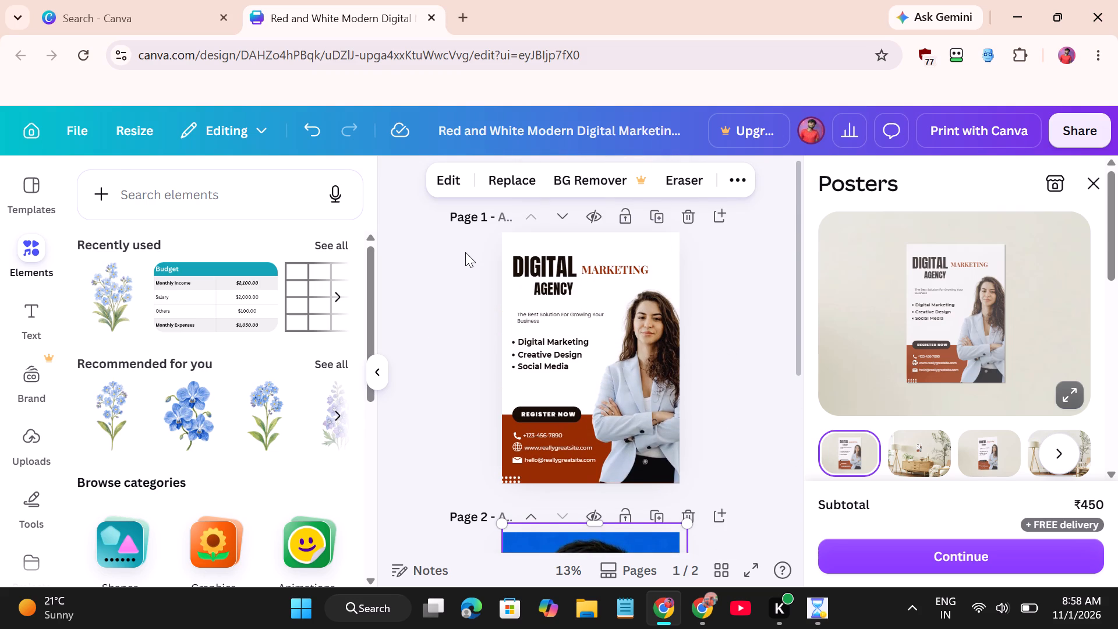
{"action": "left_click", "coordinate": [611, 267]}
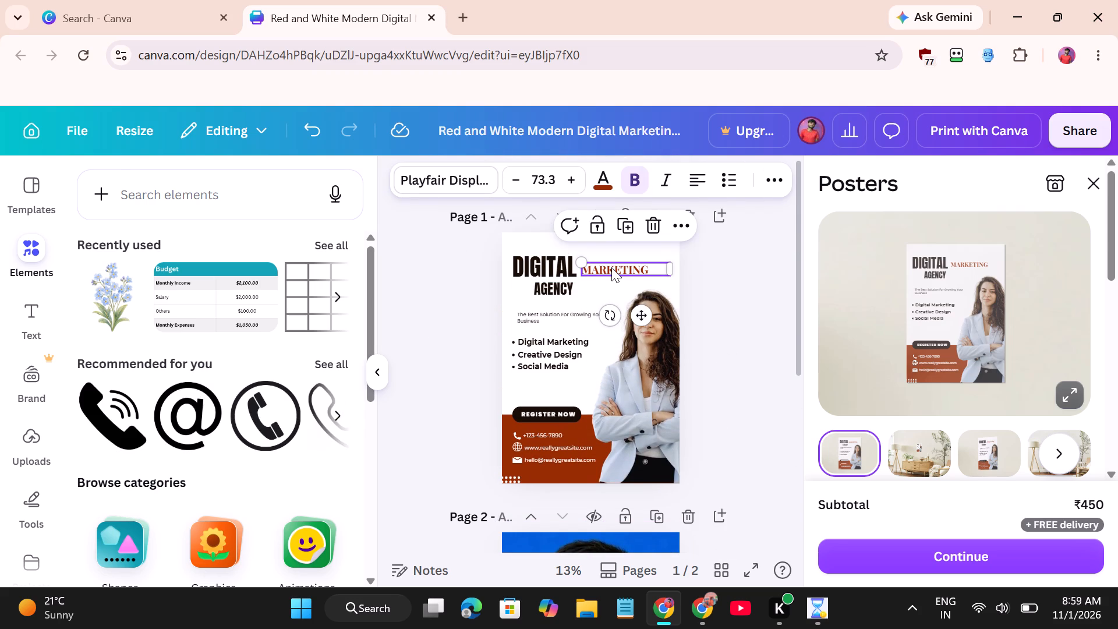
{"action": "right_click", "coordinate": [624, 264]}
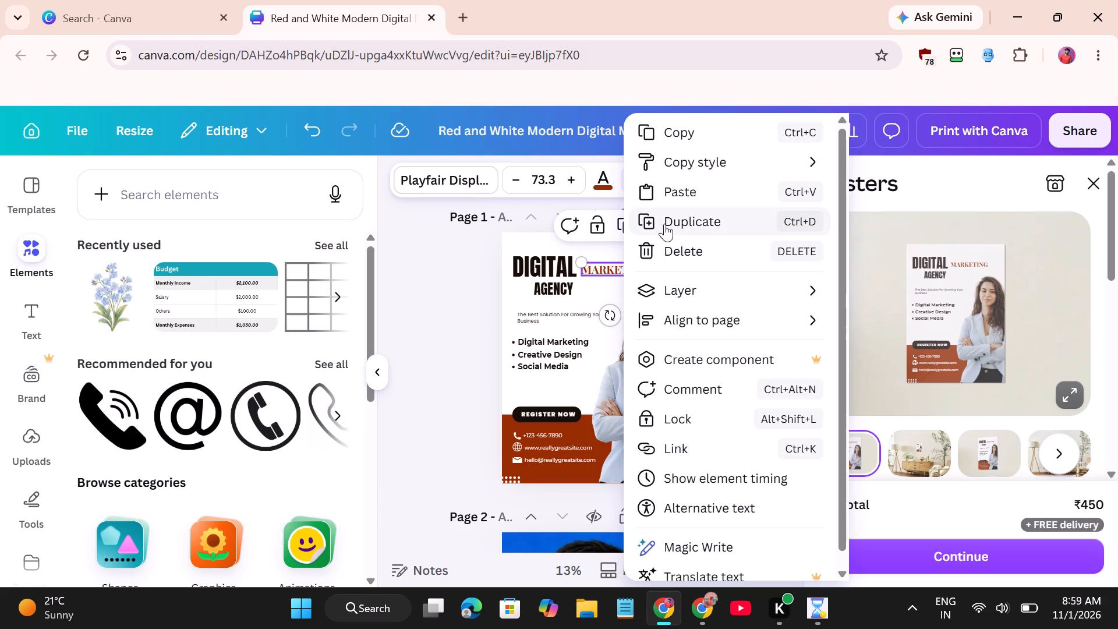
{"action": "left_click", "coordinate": [665, 223]}
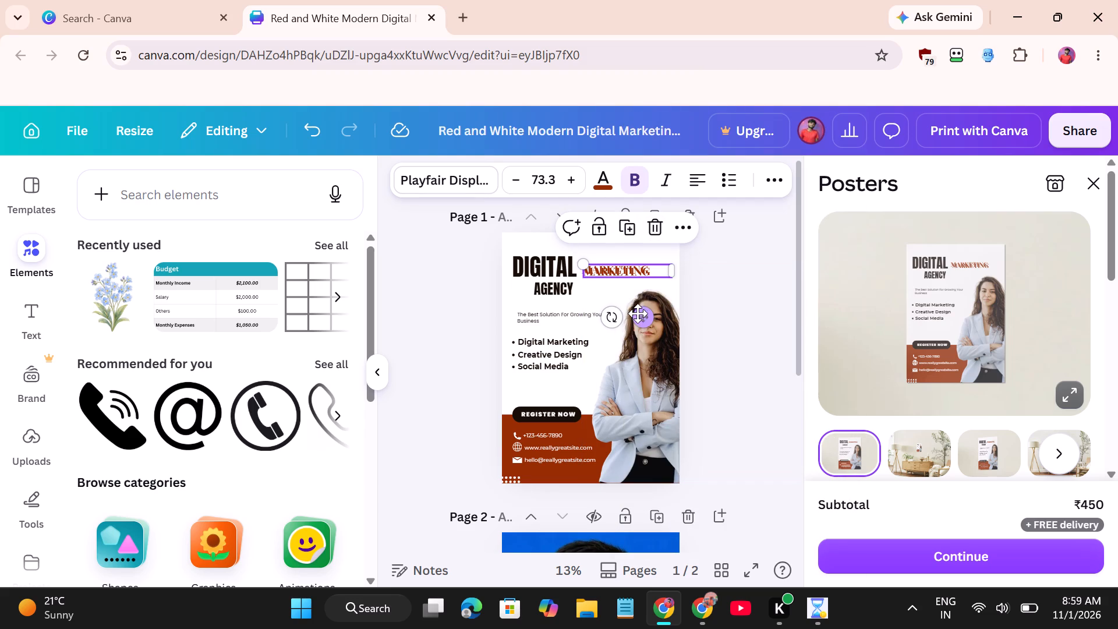
{"action": "left_click_drag", "start_coordinate": [643, 317], "coordinate": [622, 578]}
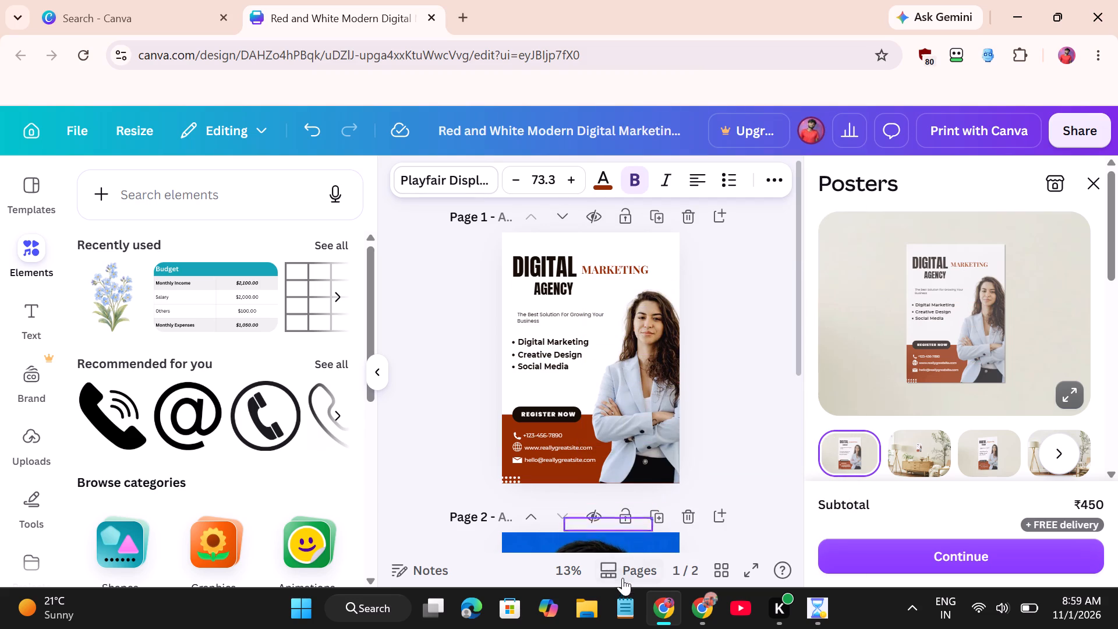
{"action": "left_click_drag", "start_coordinate": [622, 578], "coordinate": [610, 596]}
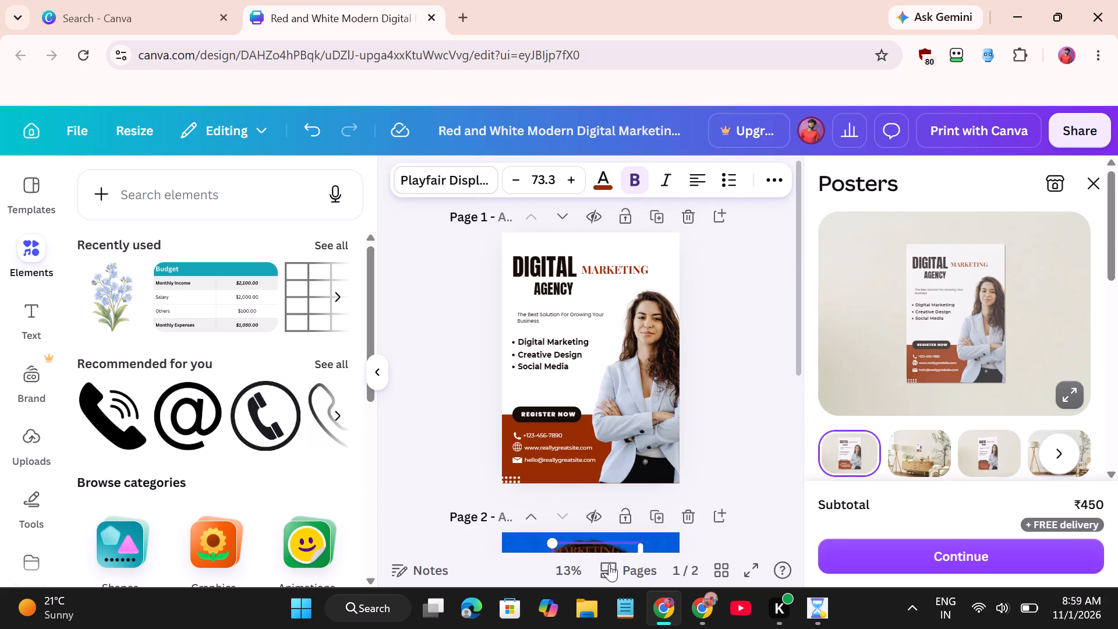
{"action": "scroll", "coordinate": [638, 420], "scroll_direction": "down", "scroll_amount": 2}
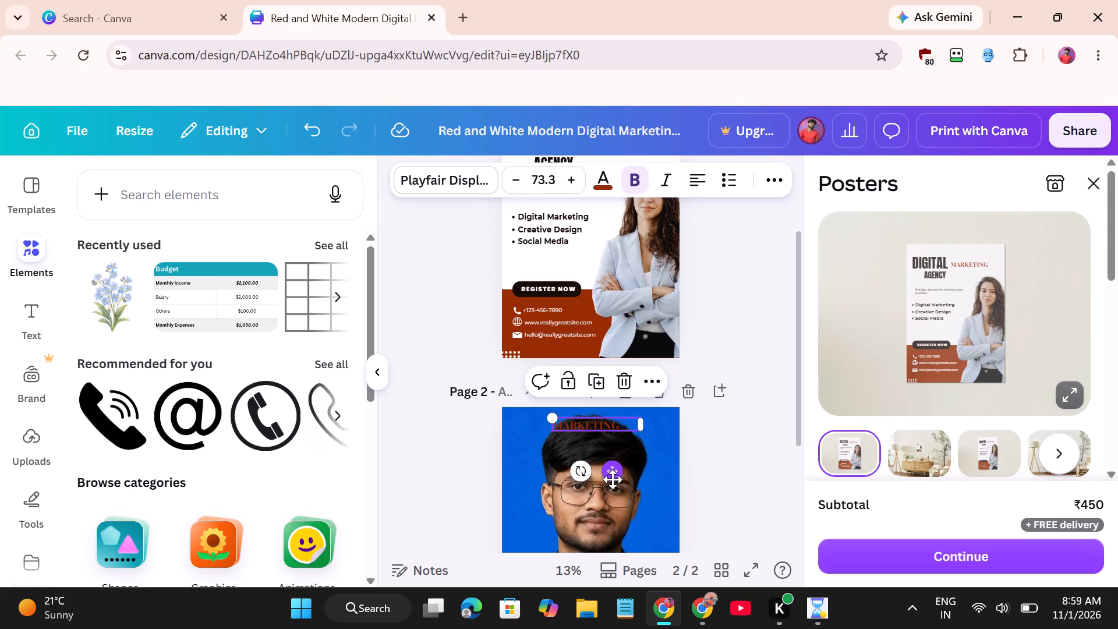
{"action": "left_click_drag", "start_coordinate": [618, 467], "coordinate": [582, 460]}
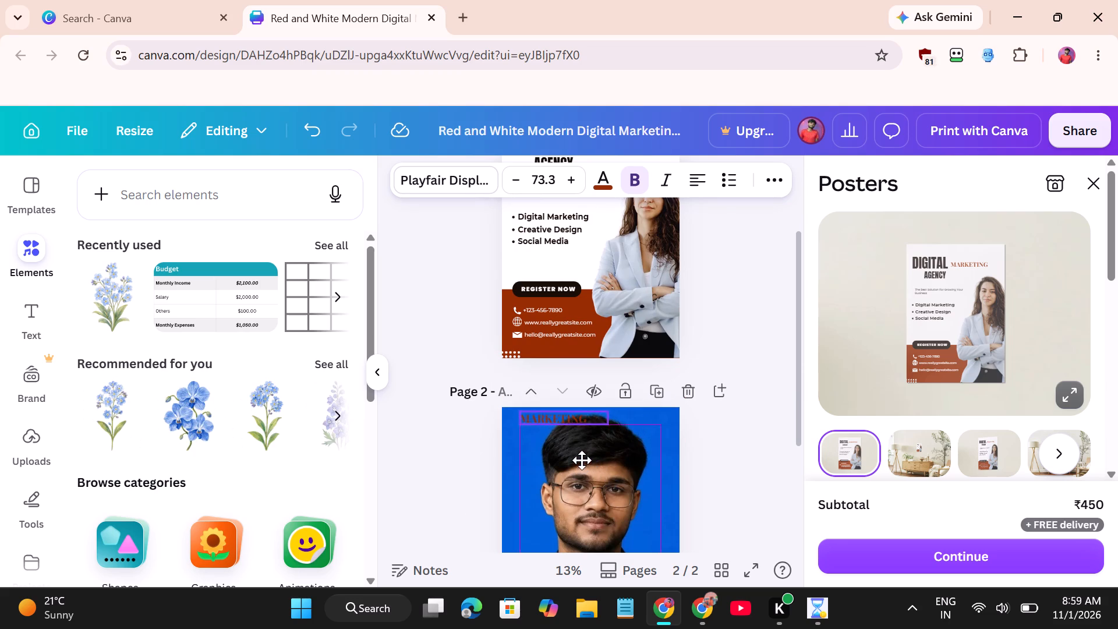
{"action": "left_click_drag", "start_coordinate": [582, 460], "coordinate": [570, 459]}
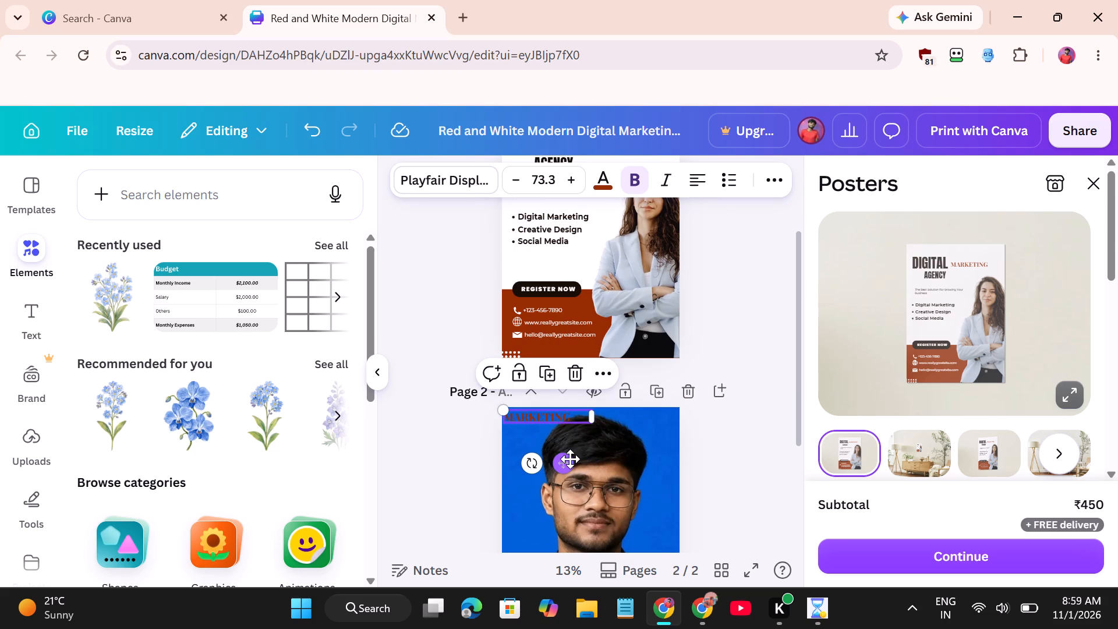
Change the text colour of the MARKETING heading on page 2 to white (#ffffff).
{"action": "left_click", "coordinate": [550, 409]}
{"action": "left_click", "coordinate": [643, 432]}
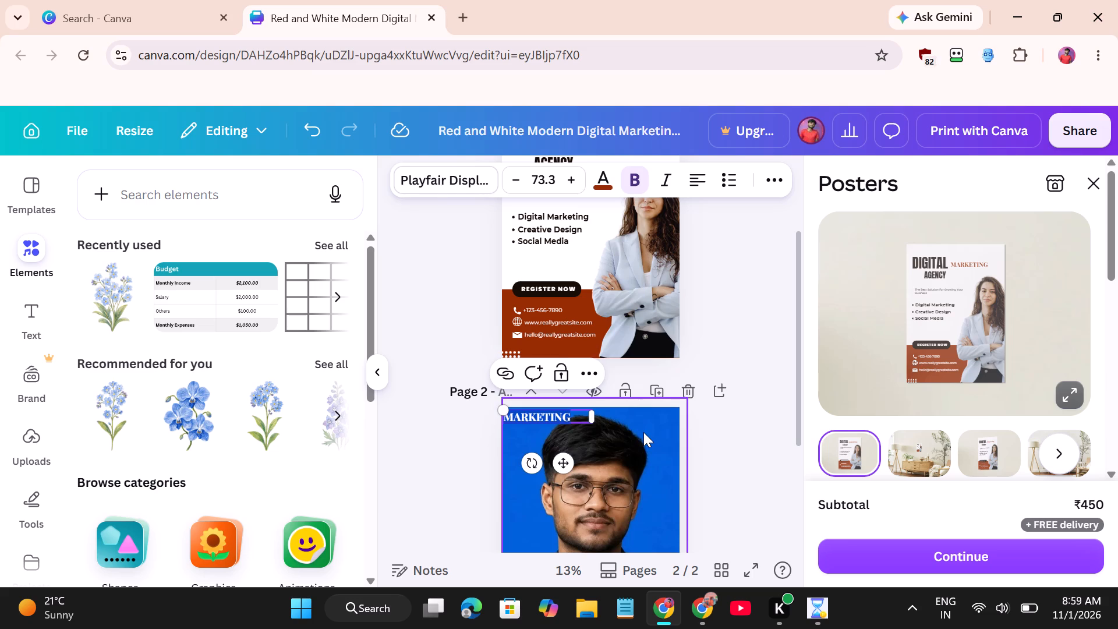
{"action": "left_click", "coordinate": [540, 415]}
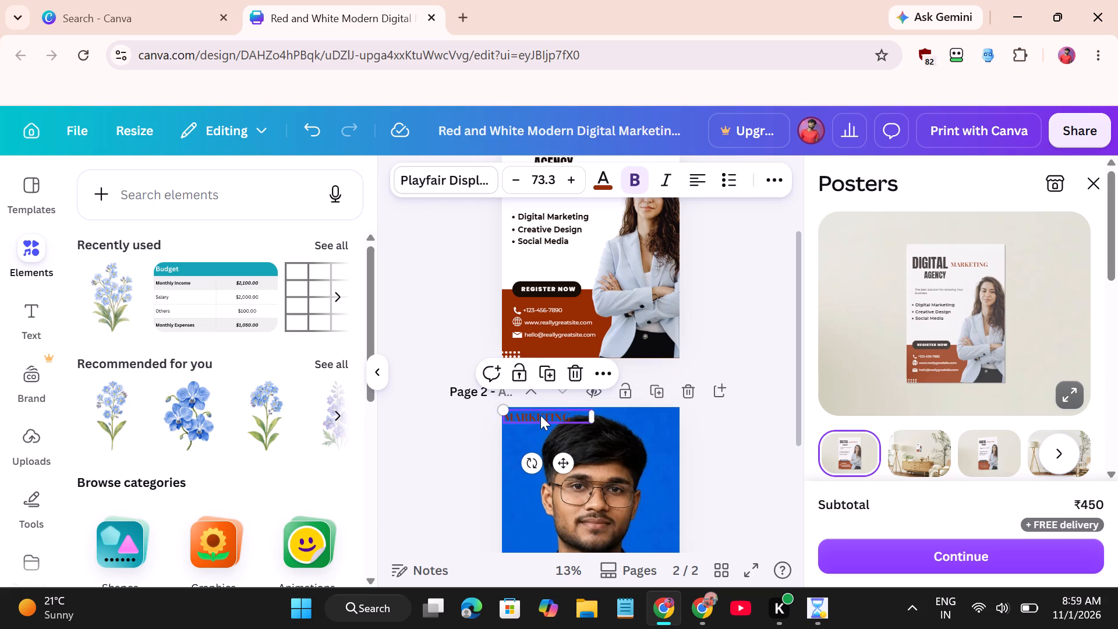
{"action": "left_click", "coordinate": [607, 185]}
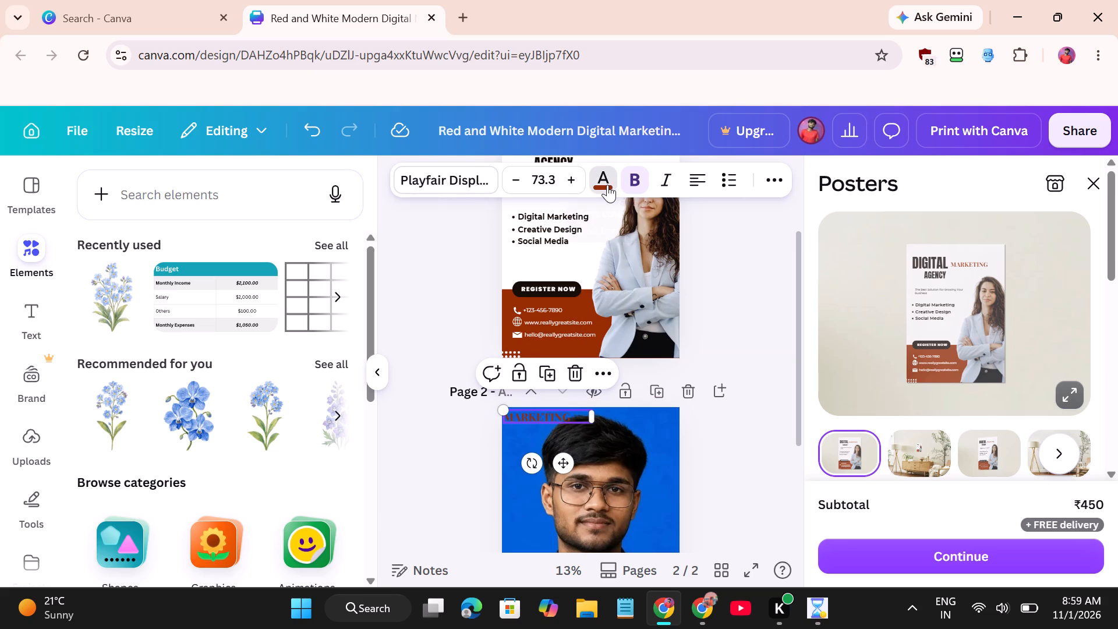
{"action": "left_click", "coordinate": [220, 306]}
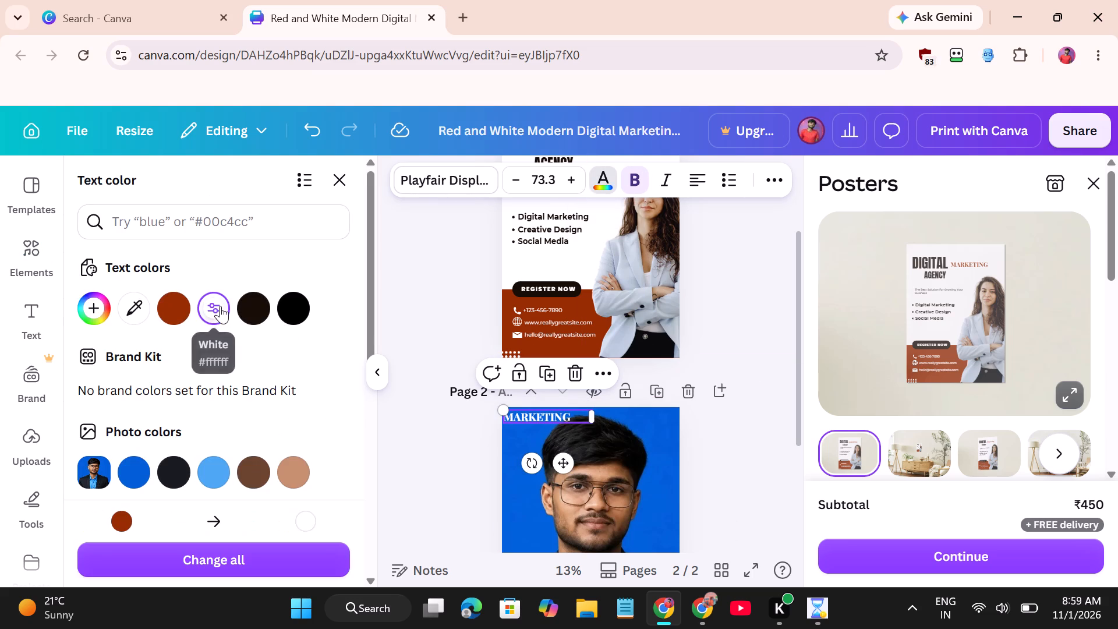
{"action": "left_click", "coordinate": [622, 454]}
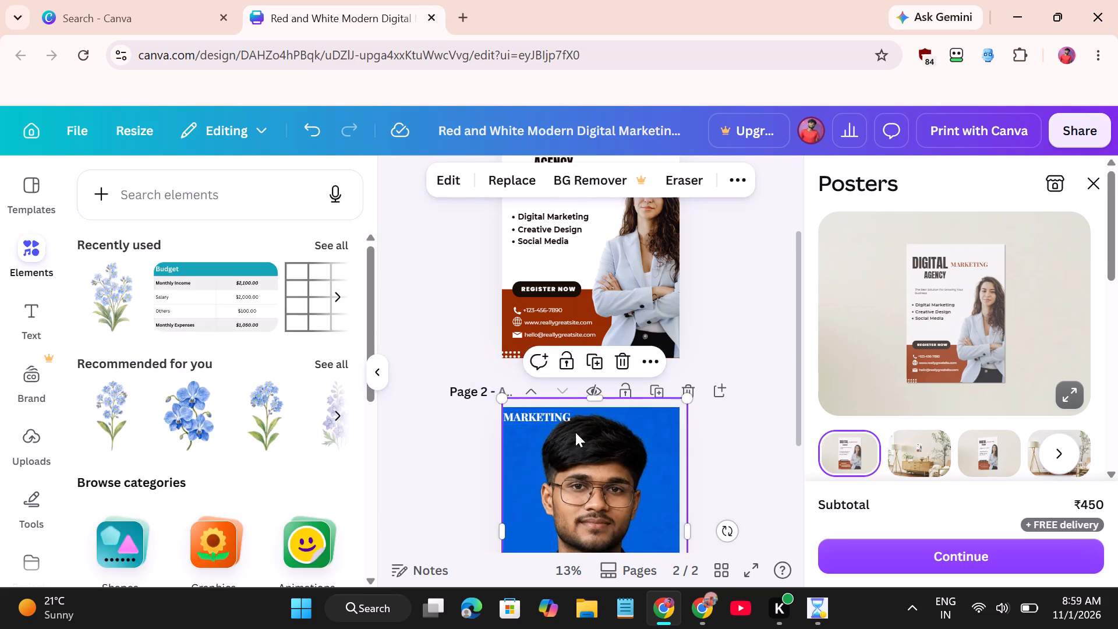
Shrink the page 2 MARKETING heading to a font size of about 59.7 and reposition it at the page's top-left edge.
{"action": "left_click", "coordinate": [536, 418]}
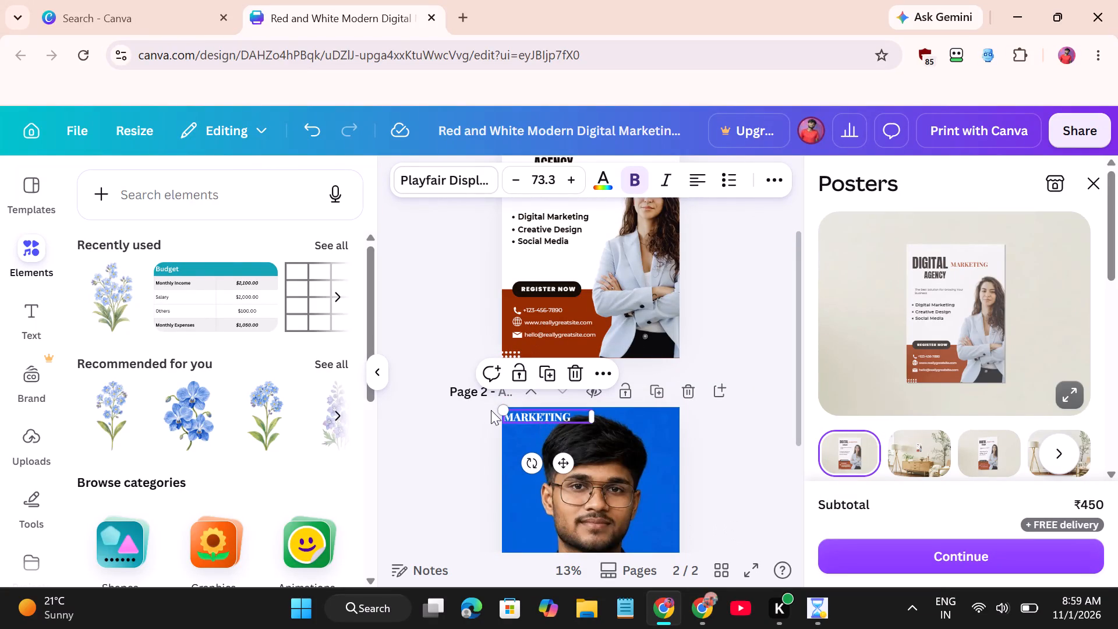
{"action": "left_click_drag", "start_coordinate": [500, 408], "coordinate": [515, 414]}
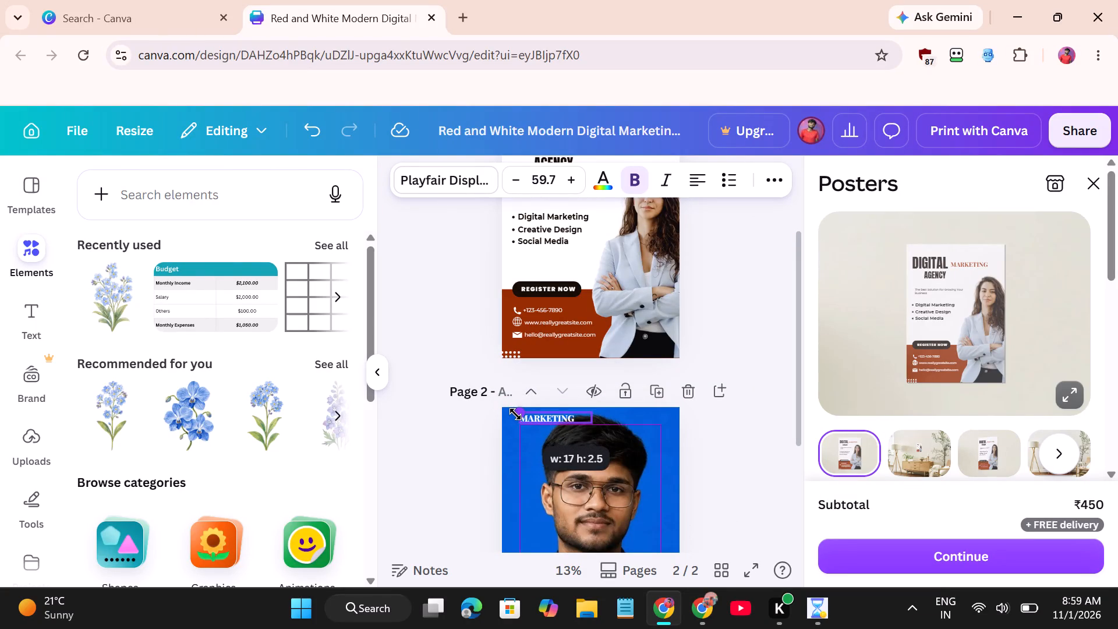
{"action": "left_click_drag", "start_coordinate": [515, 414], "coordinate": [516, 414]}
{"action": "left_click_drag", "start_coordinate": [576, 468], "coordinate": [563, 469]}
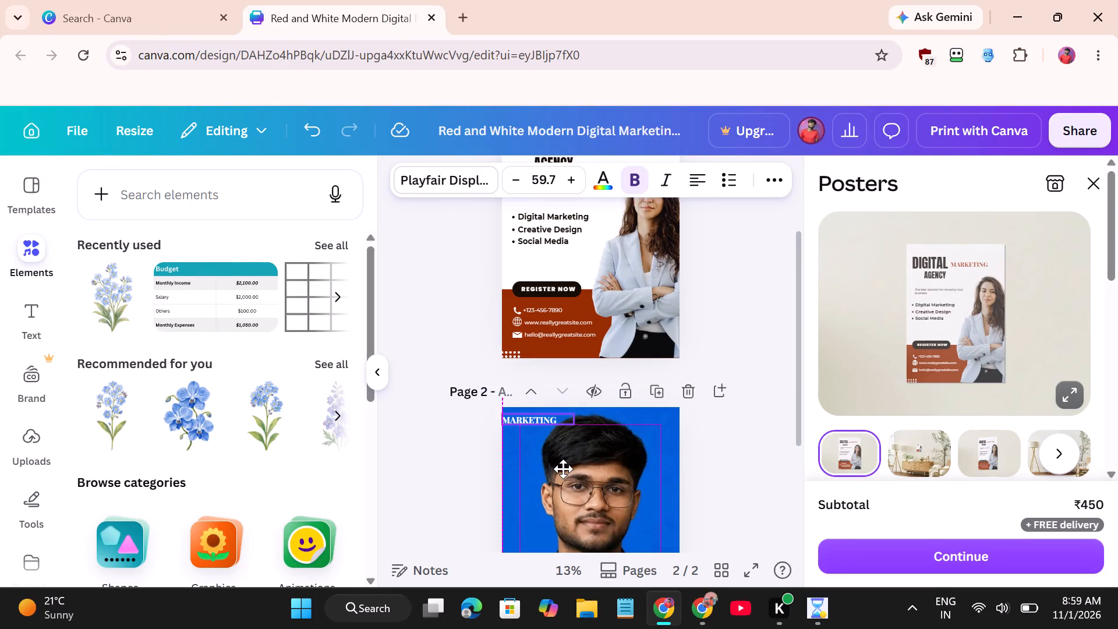
{"action": "left_click_drag", "start_coordinate": [563, 469], "coordinate": [566, 463]}
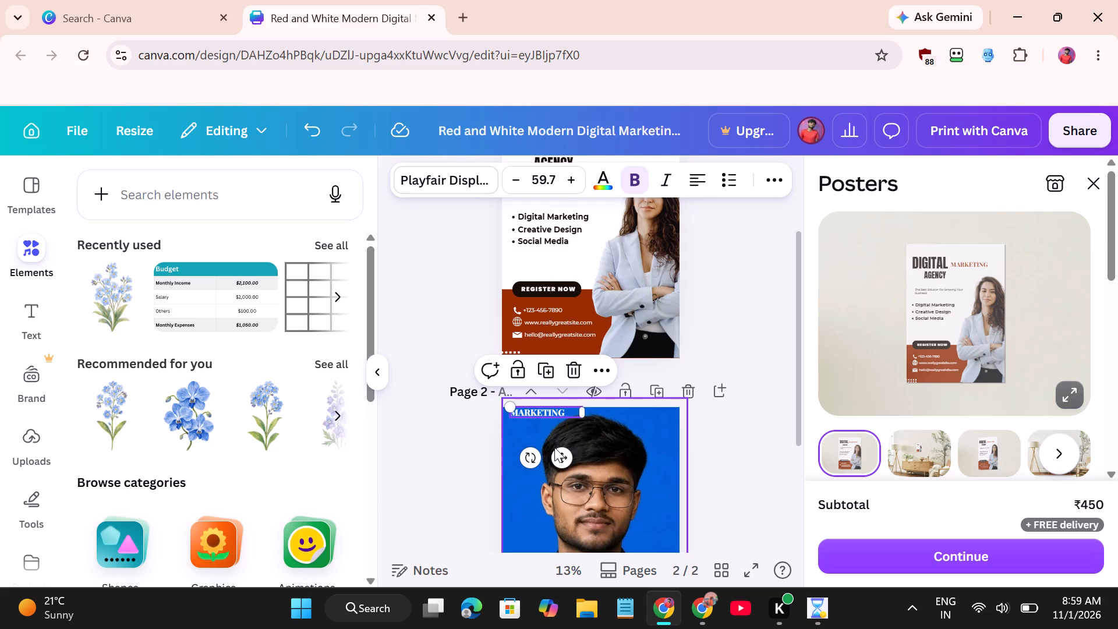
Duplicate the white MARKETING heading on page 2 and place the copy below it along the page's left edge.
{"action": "right_click", "coordinate": [543, 412]}
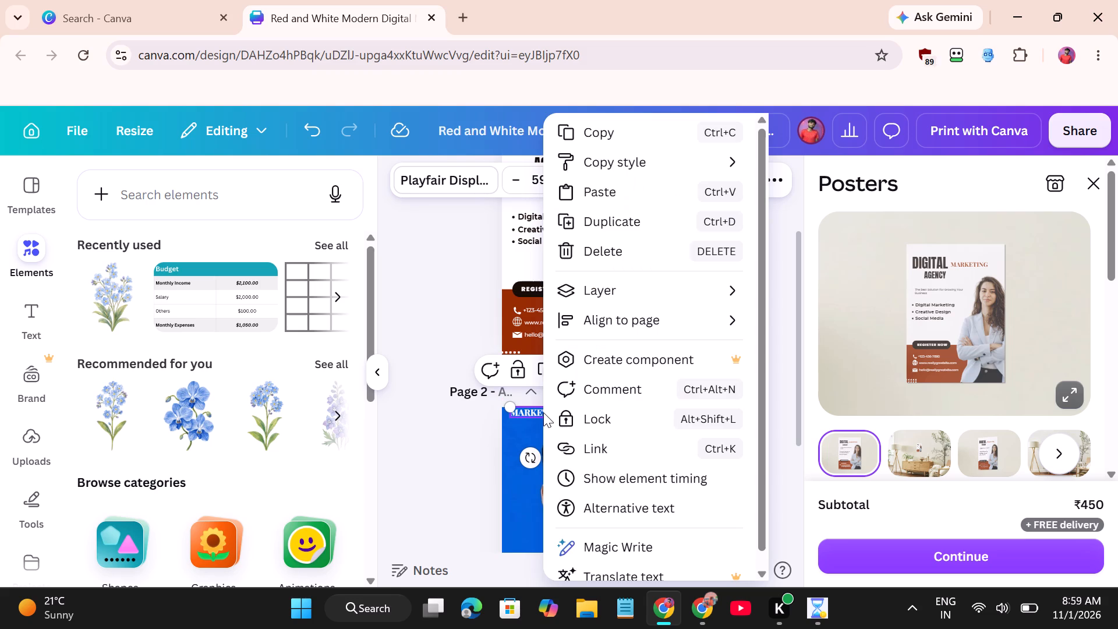
{"action": "left_click", "coordinate": [611, 220]}
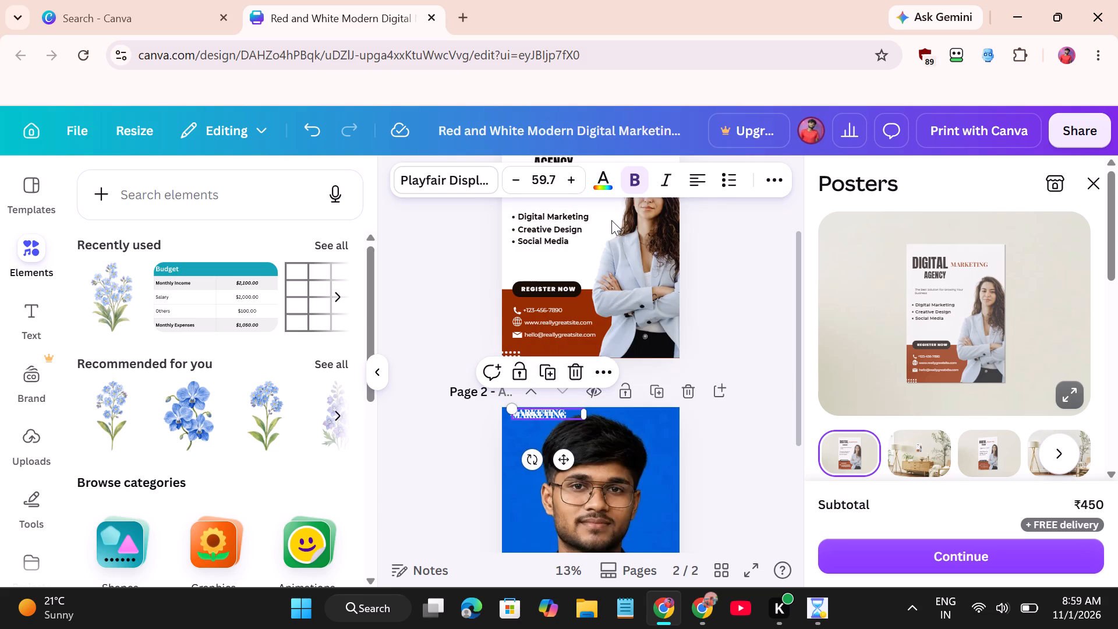
{"action": "key", "text": "v"}
{"action": "left_click_drag", "start_coordinate": [561, 464], "coordinate": [555, 489]}
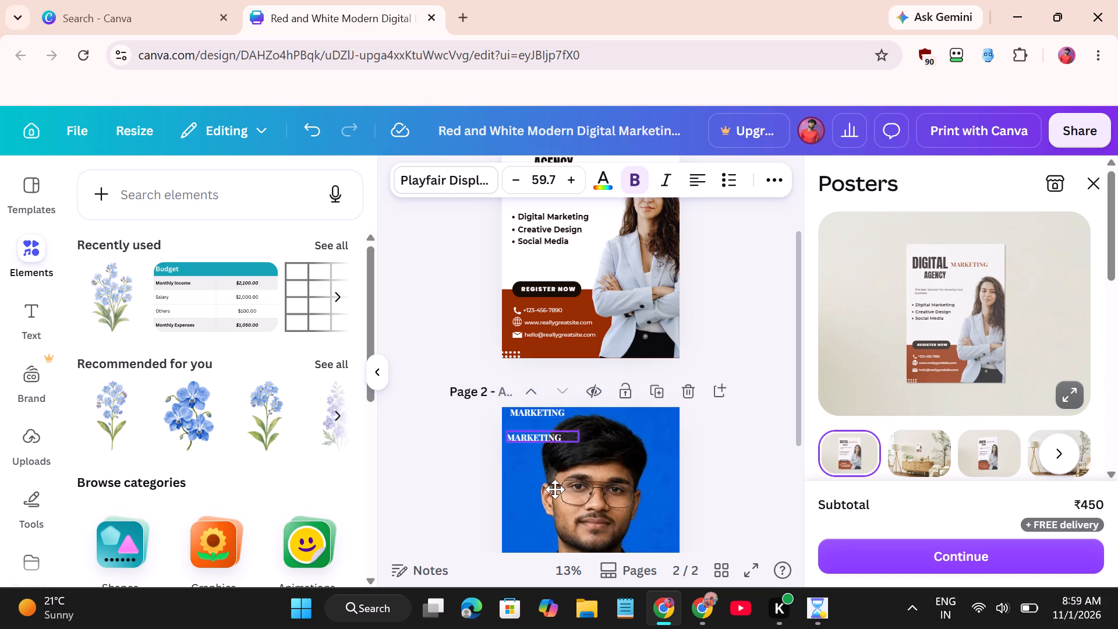
{"action": "left_click_drag", "start_coordinate": [555, 489], "coordinate": [553, 496]}
Replace the lower MARKETING copy's text with AI VIDEO and move it up close beneath the MARKETING heading.
{"action": "double_click", "coordinate": [529, 448]}
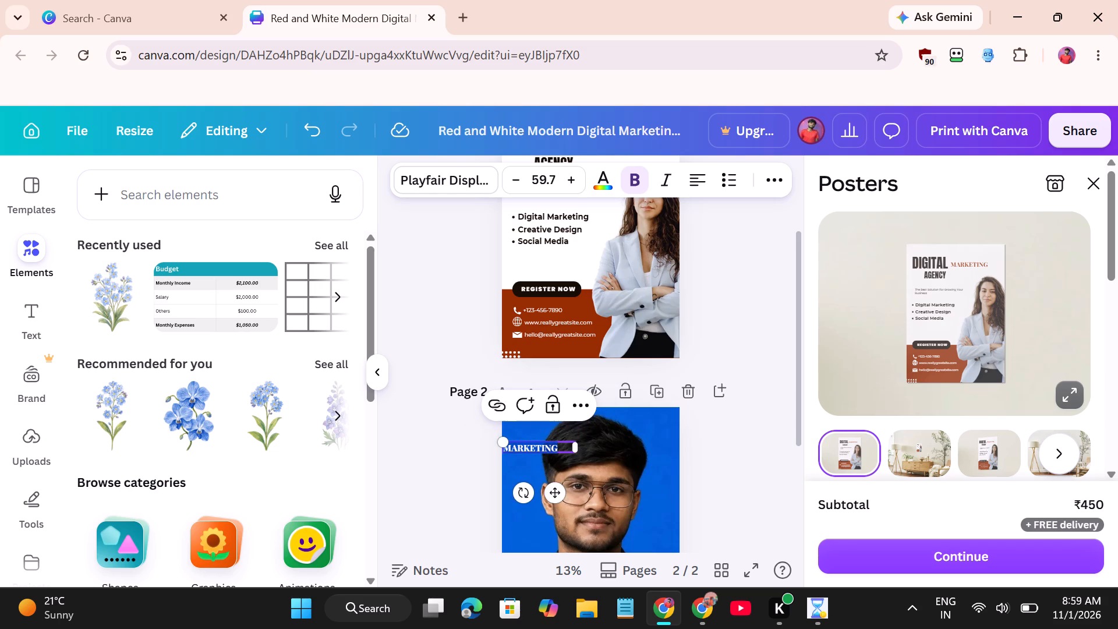
{"action": "type", "text": "AI"}
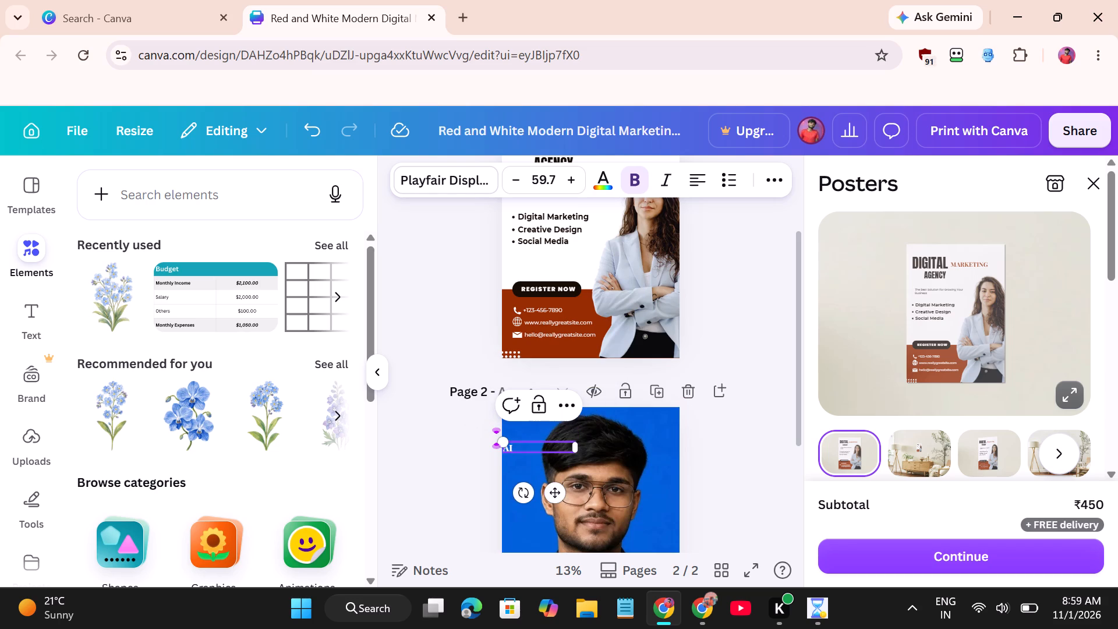
{"action": "key", "text": "space"}
{"action": "key", "text": "v"}
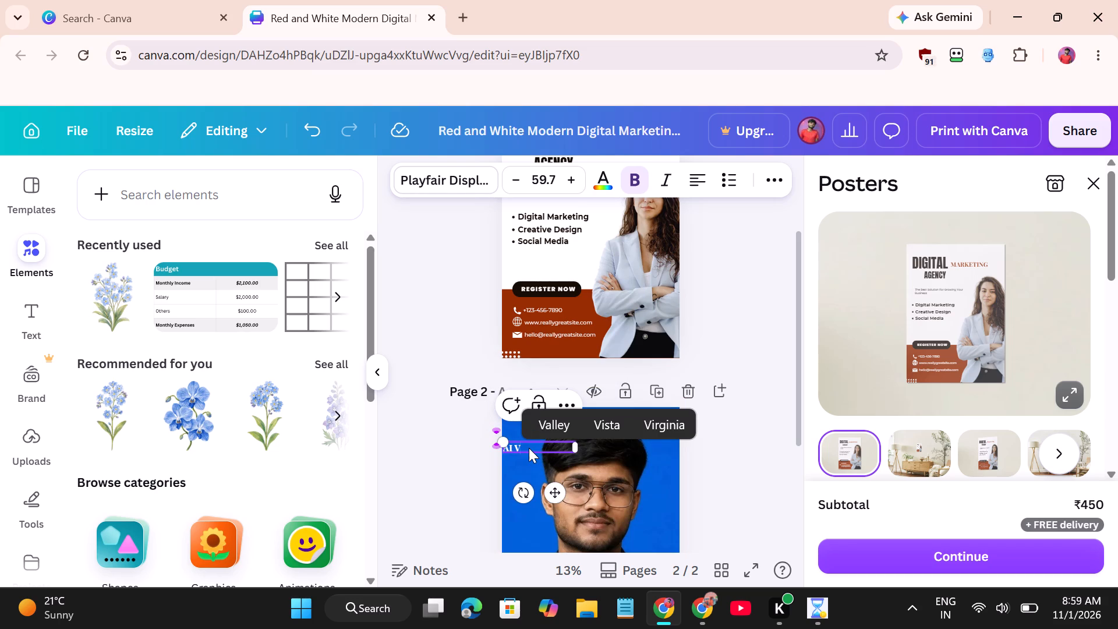
{"action": "type", "text": "ideo"}
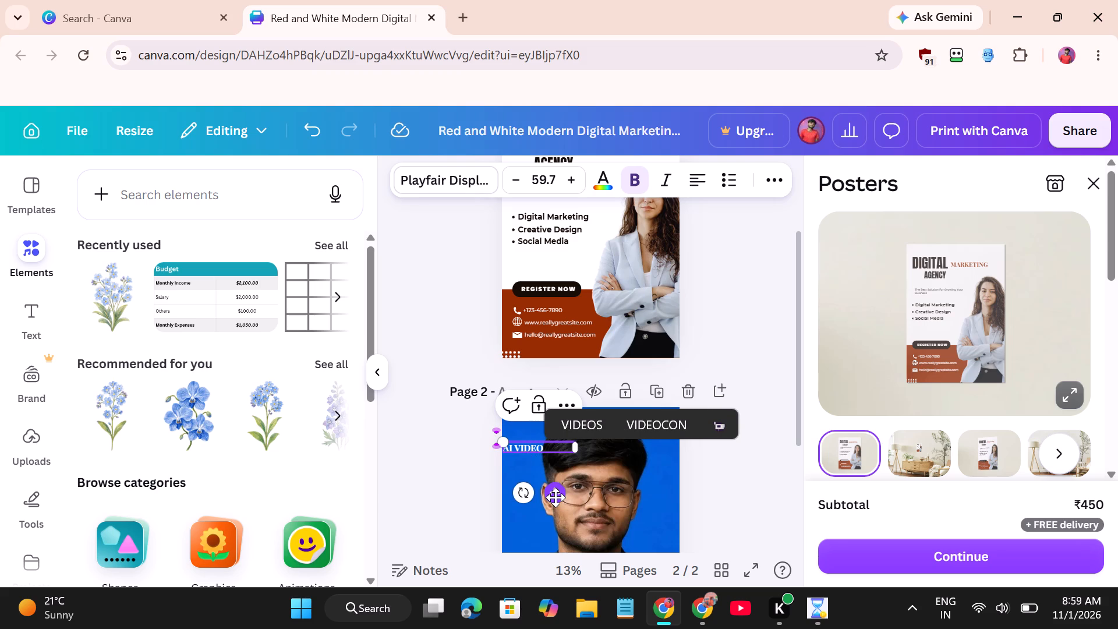
{"action": "left_click_drag", "start_coordinate": [556, 497], "coordinate": [560, 489]}
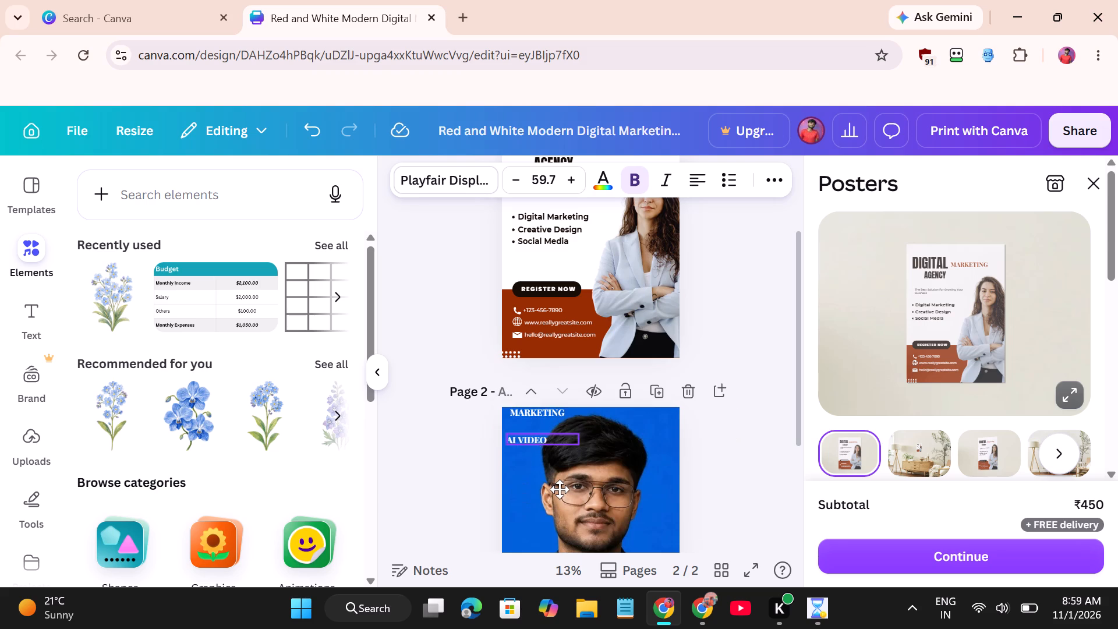
{"action": "left_click_drag", "start_coordinate": [560, 489], "coordinate": [557, 482]}
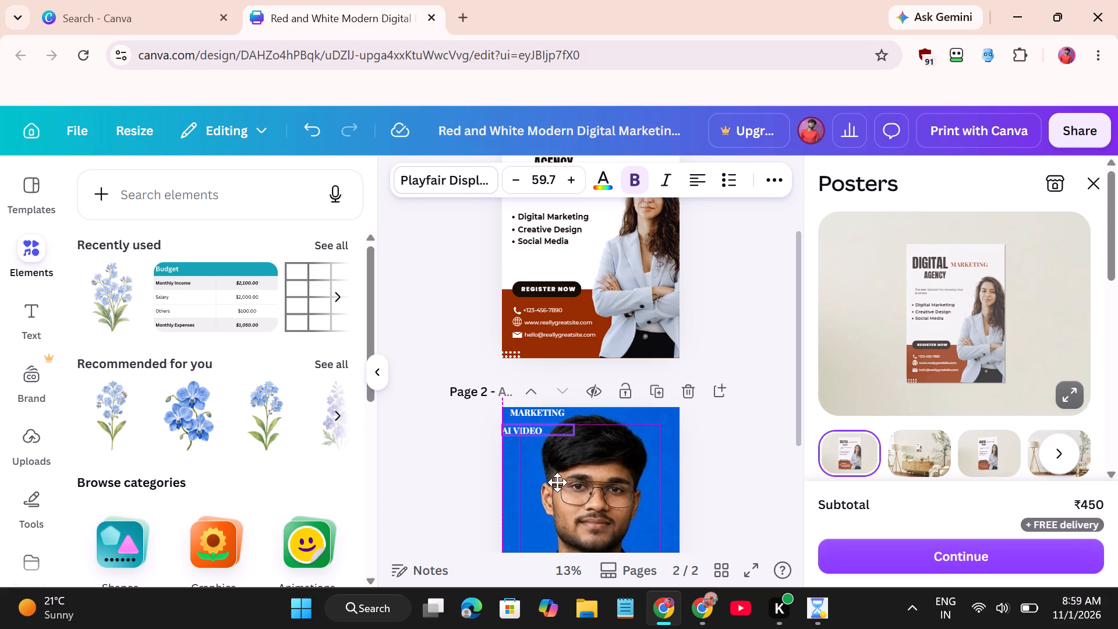
{"action": "left_click_drag", "start_coordinate": [557, 482], "coordinate": [558, 481]}
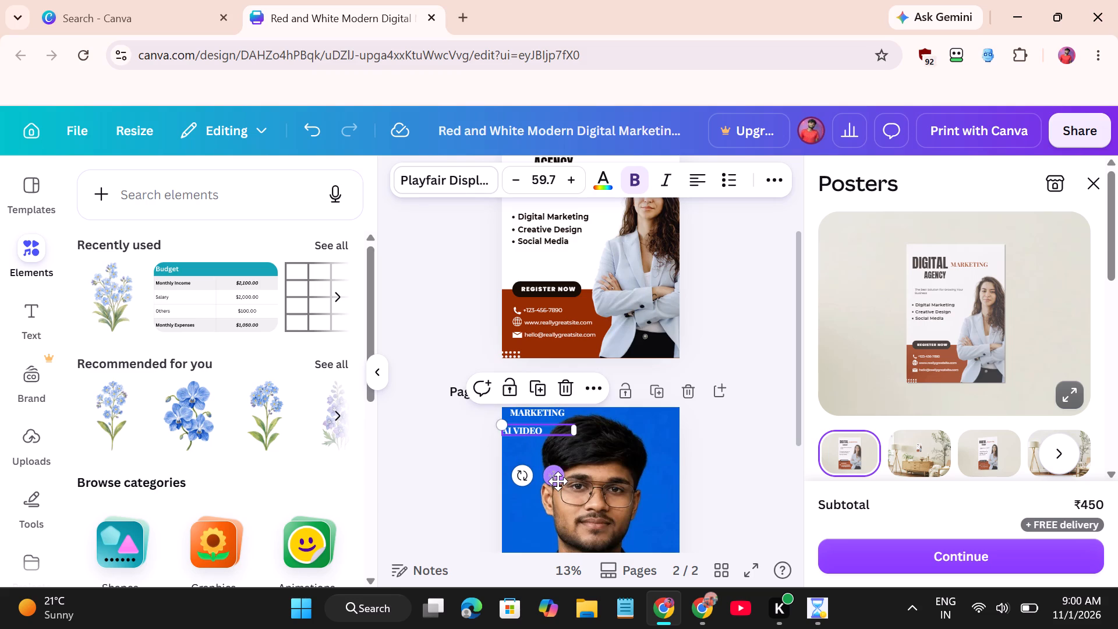
Duplicate the AI VIDEO text on page 2 and replace the copy's wording with the suggested word TRAVELLER.
{"action": "right_click", "coordinate": [534, 427]}
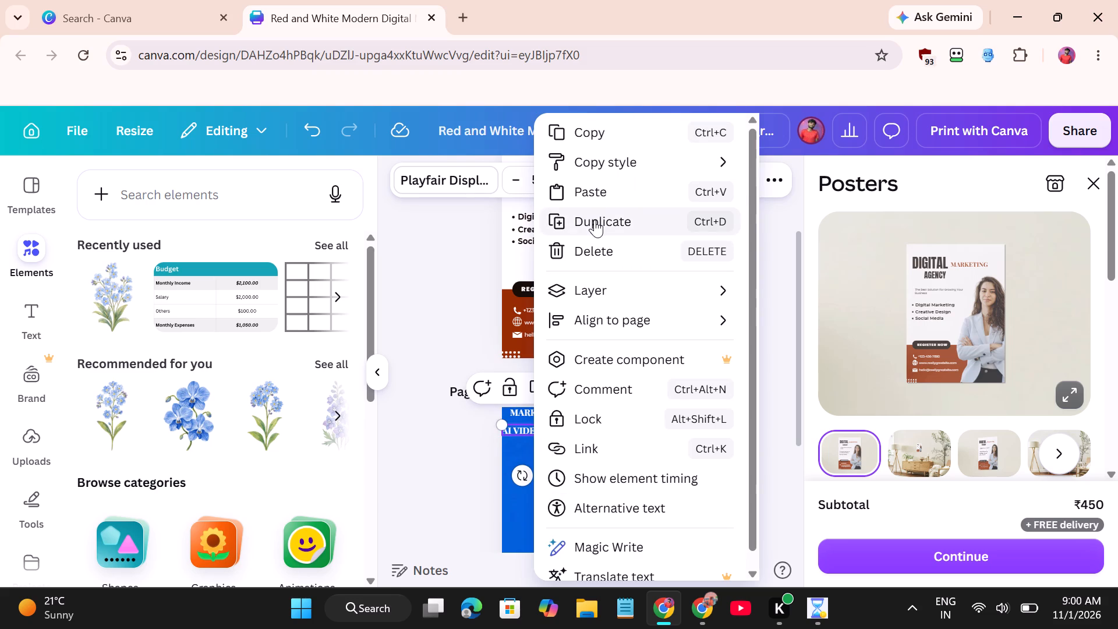
{"action": "left_click", "coordinate": [595, 220]}
{"action": "double_click", "coordinate": [536, 440]}
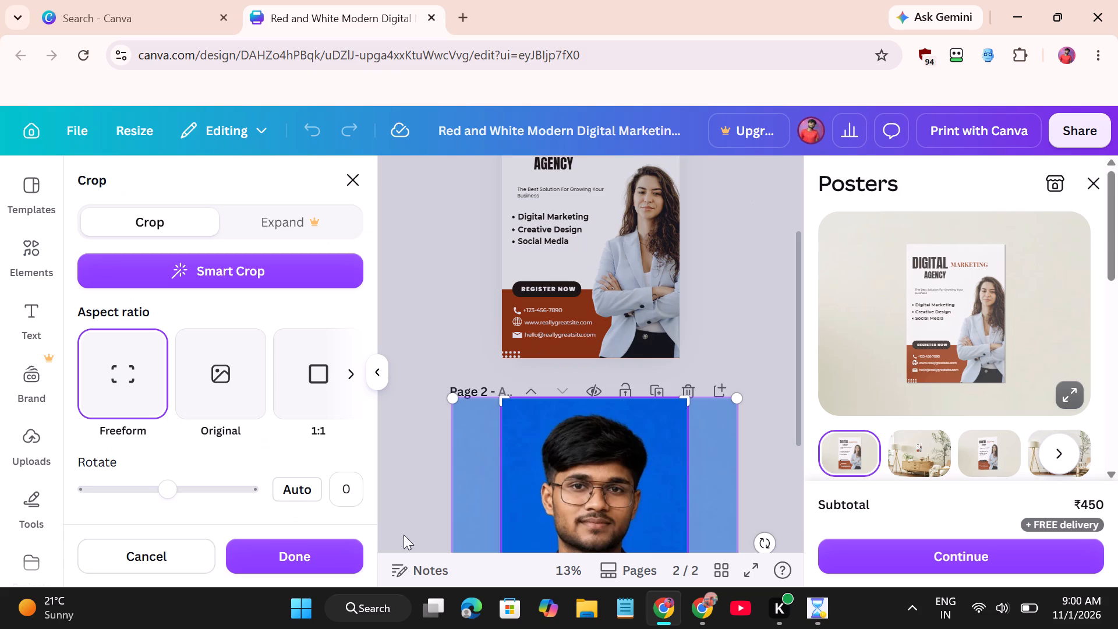
{"action": "left_click", "coordinate": [296, 570]}
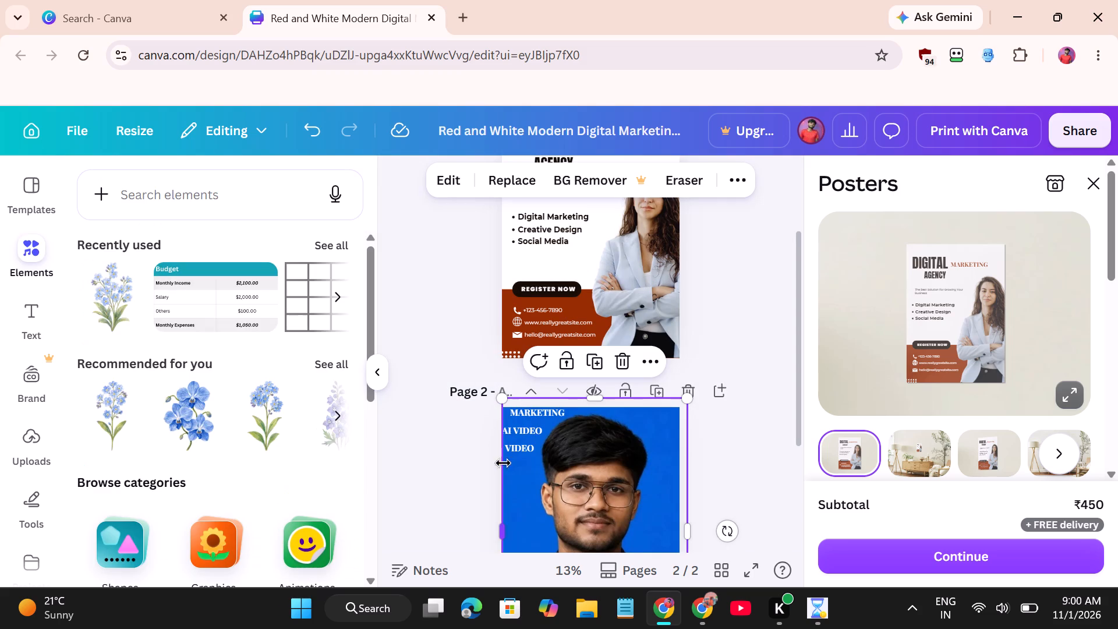
{"action": "double_click", "coordinate": [521, 450]}
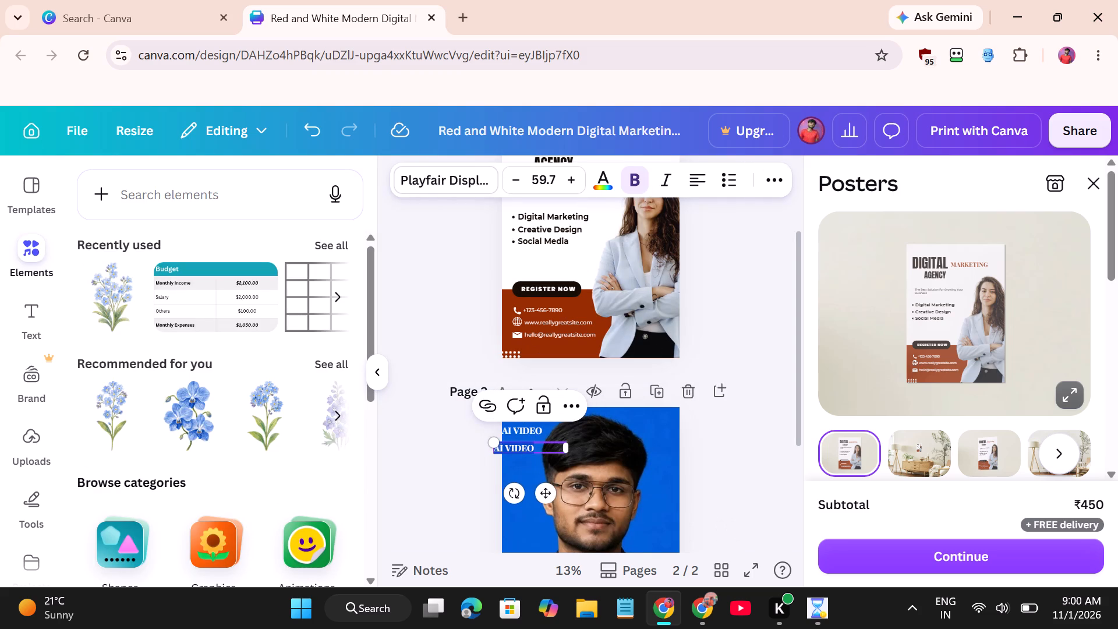
{"action": "type", "text": "trave"}
{"action": "type", "text": "la"}
{"action": "key", "text": "r"}
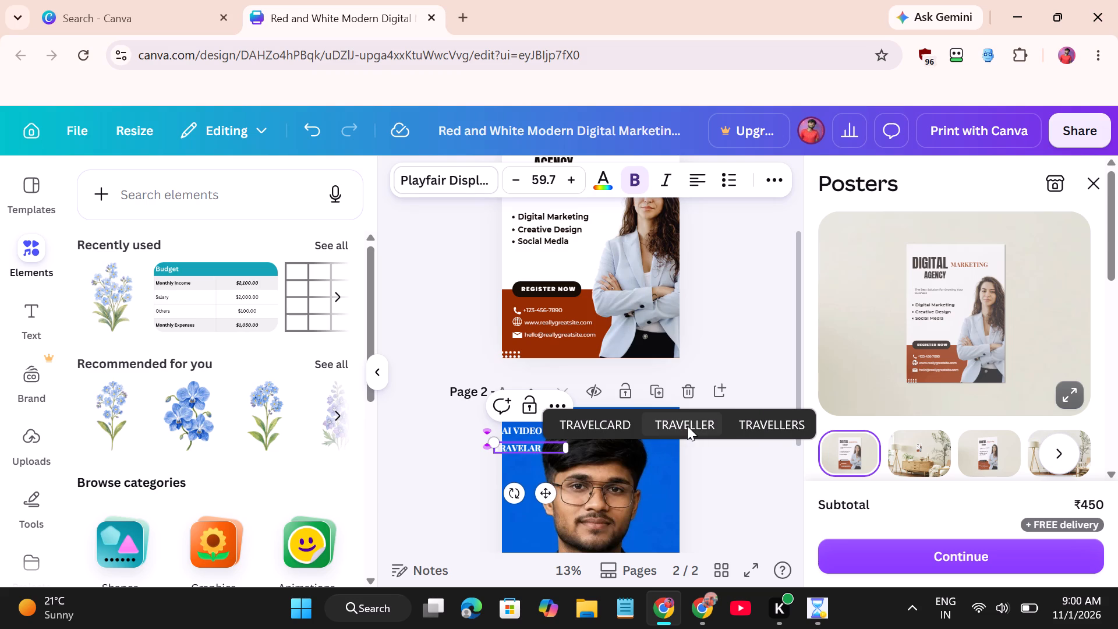
{"action": "left_click", "coordinate": [687, 426]}
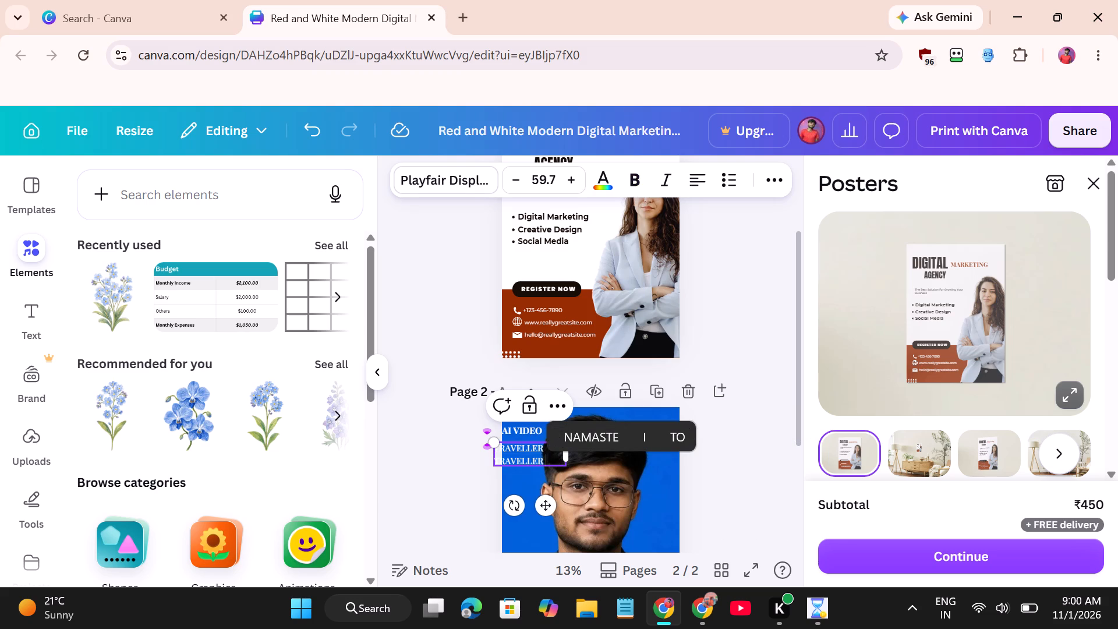
Delete the repeated word from the new text box so it holds a single TRAVELLER line.
{"action": "left_click", "coordinate": [532, 449]}
{"action": "left_click", "coordinate": [548, 449]}
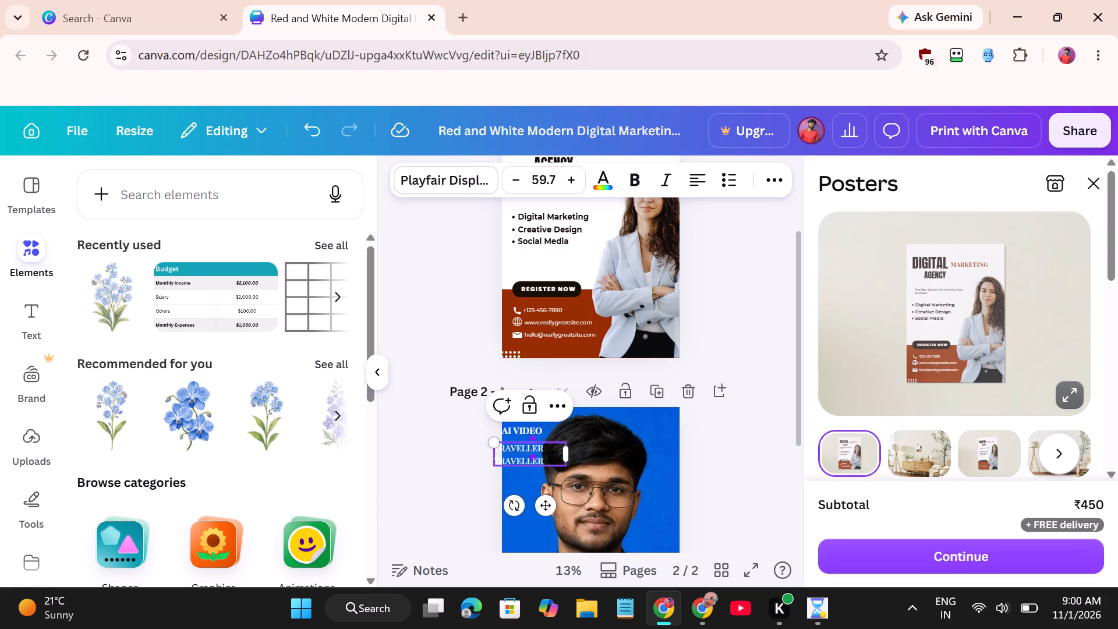
{"action": "left_click", "coordinate": [548, 448]}
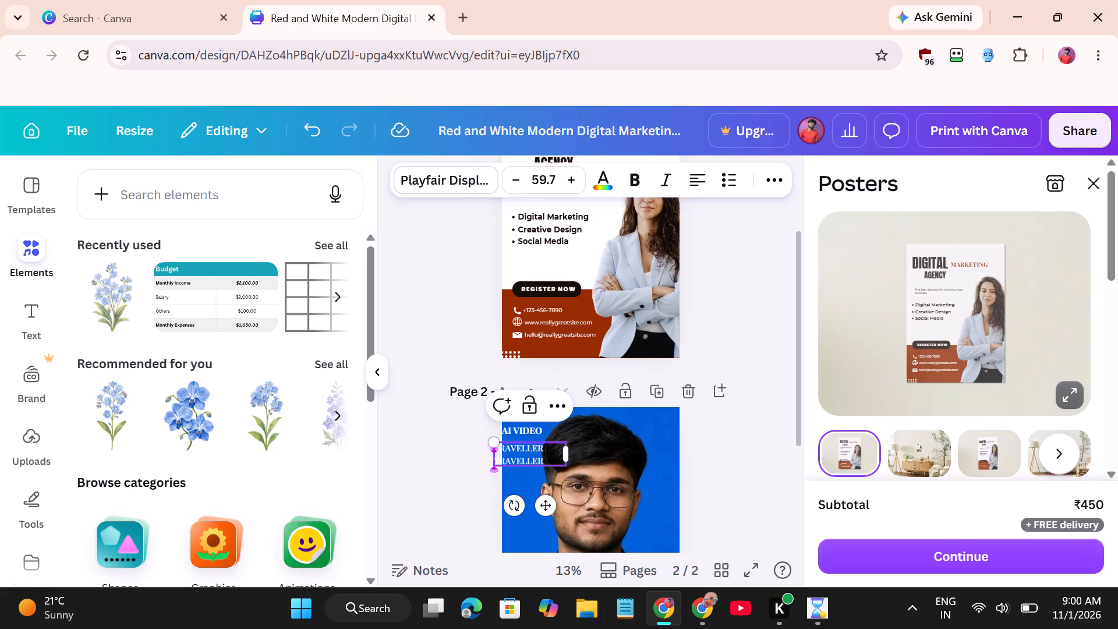
{"action": "left_click", "coordinate": [548, 448]}
{"action": "key", "text": "BackSpace"}
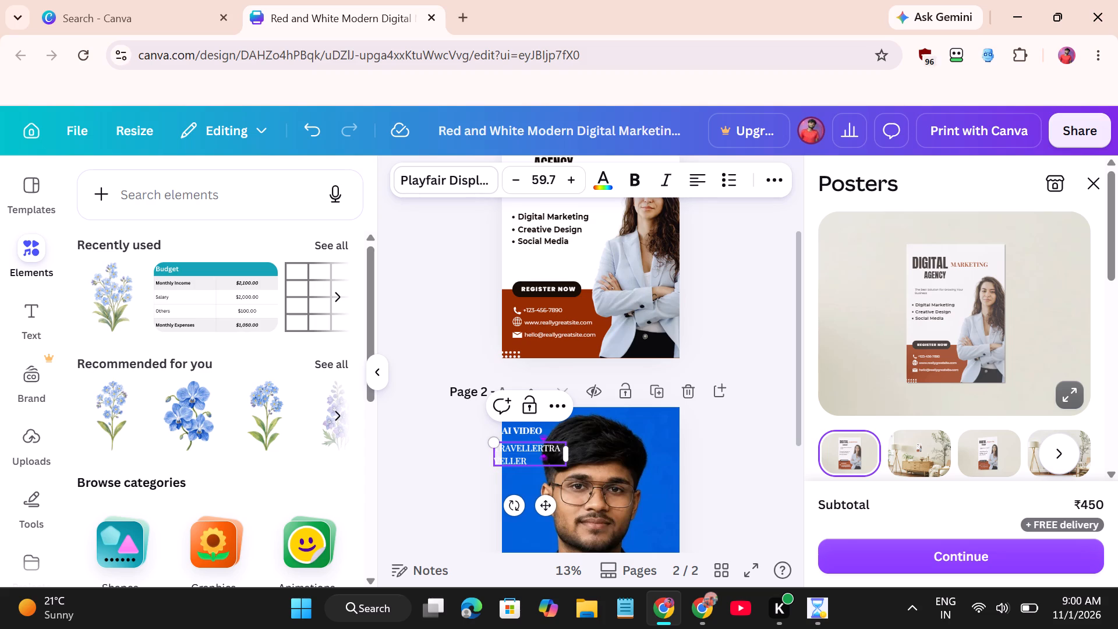
{"action": "key", "text": "BackSpace"}
{"action": "key", "text": "BackSpace"}
{"action": "key", "text": "BackSpace"}
{"action": "key", "text": "BackSpace"}
{"action": "key", "text": "BackSpace"}
{"action": "key", "text": "BackSpace"}
{"action": "key", "text": "BackSpace"}
{"action": "key", "text": "BackSpace"}
{"action": "key", "text": "BackSpace"}
{"action": "key", "text": "BackSpace"}
{"action": "key", "text": "BackSpace"}
{"action": "key", "text": "BackSpace"}
{"action": "key", "text": "BackSpace"}
{"action": "key", "text": "BackSpace"}
{"action": "key", "text": "BackSpace"}
{"action": "key", "text": "BackSpace"}
{"action": "key", "text": "BackSpace"}
{"action": "key", "text": "BackSpace"}
{"action": "key", "text": "BackSpace"}
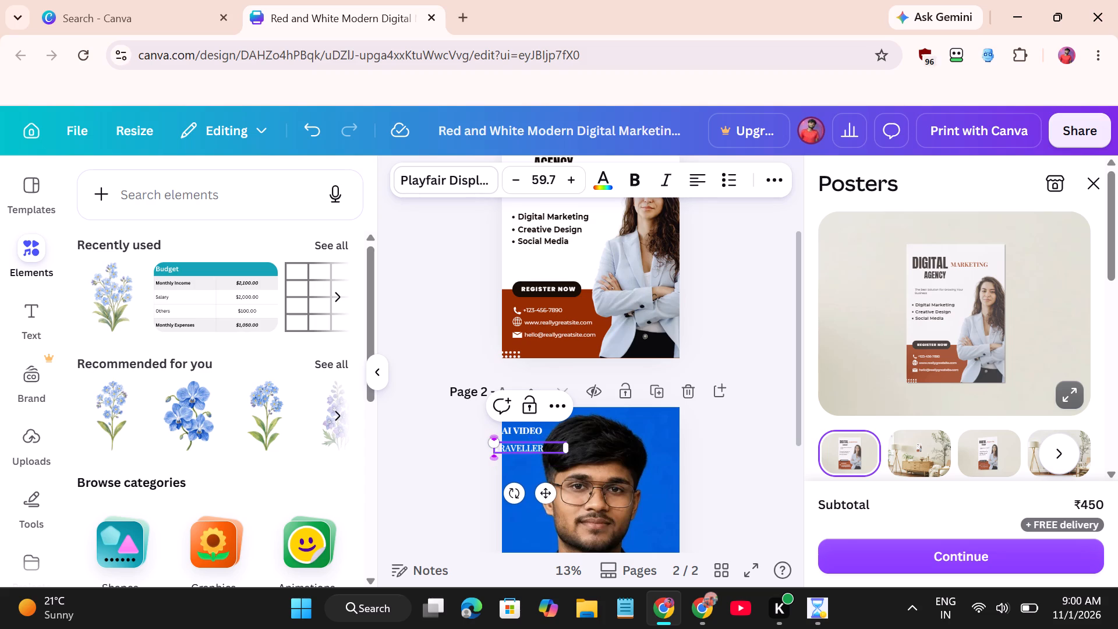
Move the TRAVELLER text to the top-right corner of page 2, opposite the MARKETING heading.
{"action": "left_click_drag", "start_coordinate": [545, 487], "coordinate": [622, 482]}
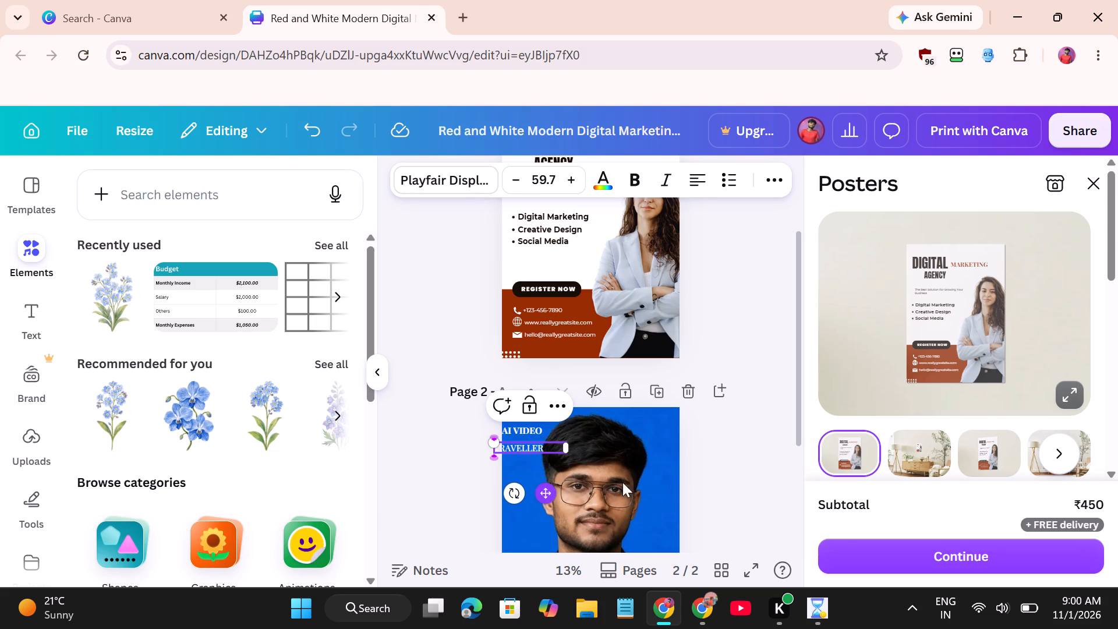
{"action": "left_click_drag", "start_coordinate": [622, 482], "coordinate": [671, 456]}
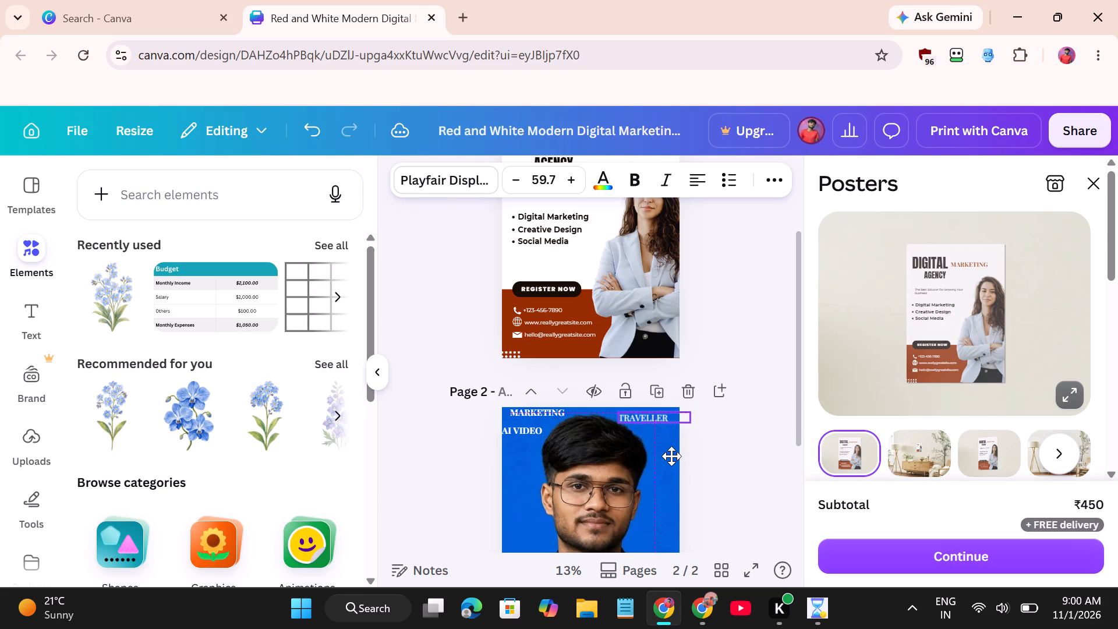
{"action": "left_click_drag", "start_coordinate": [671, 456], "coordinate": [677, 458]}
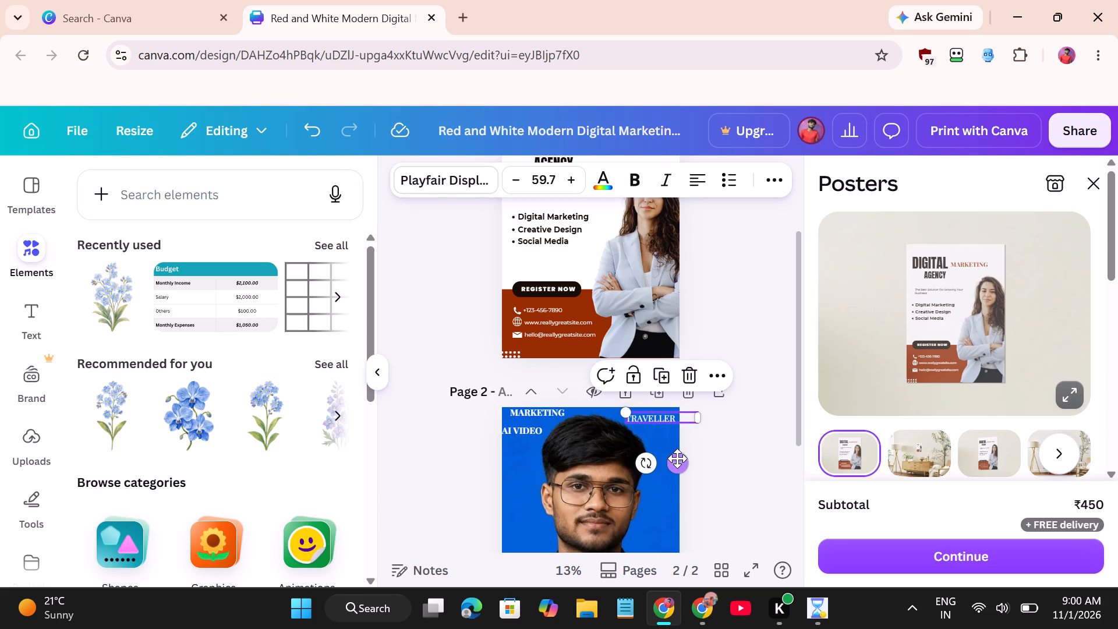
{"action": "left_click", "coordinate": [650, 523]}
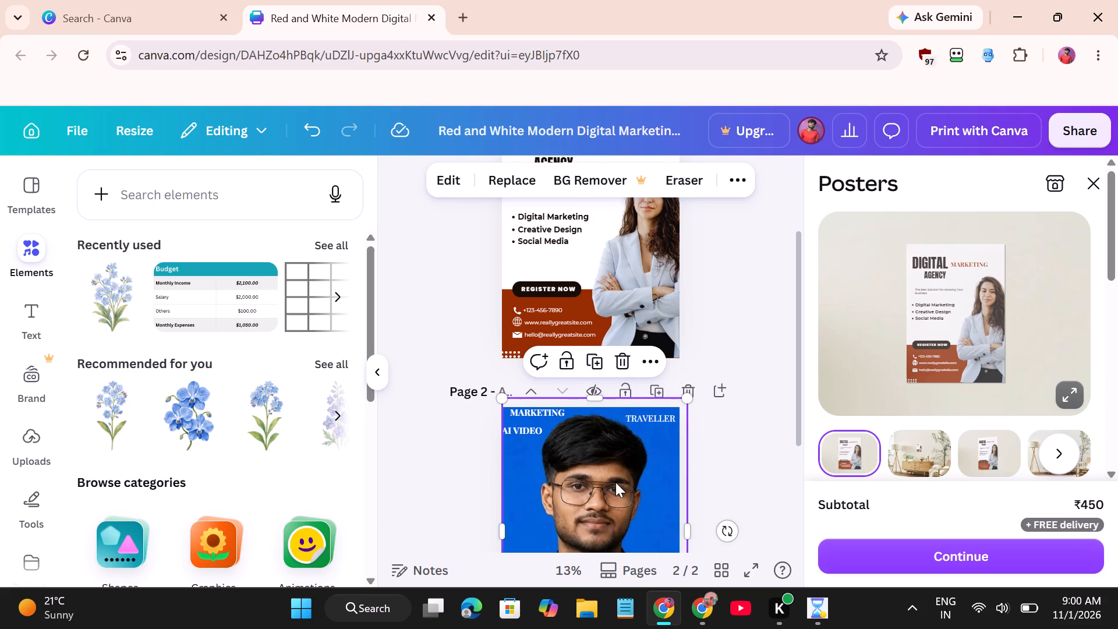
Look through the element categories and the uploaded images for further content for page 2.
{"action": "scroll", "coordinate": [553, 434], "scroll_direction": "down", "scroll_amount": 2}
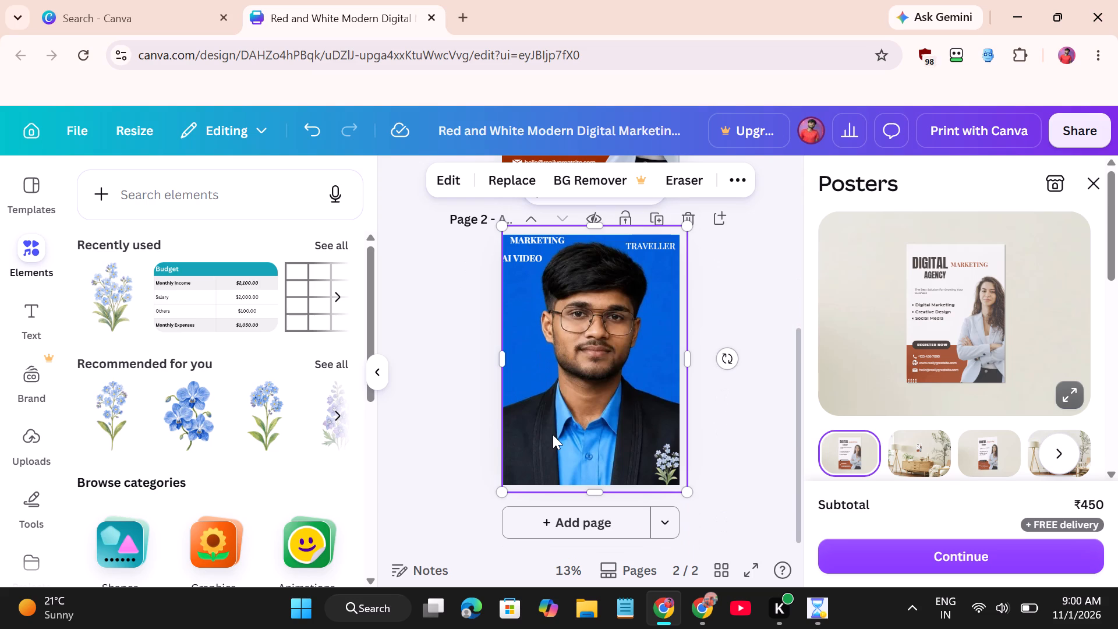
{"action": "scroll", "coordinate": [228, 461], "scroll_direction": "down", "scroll_amount": 6}
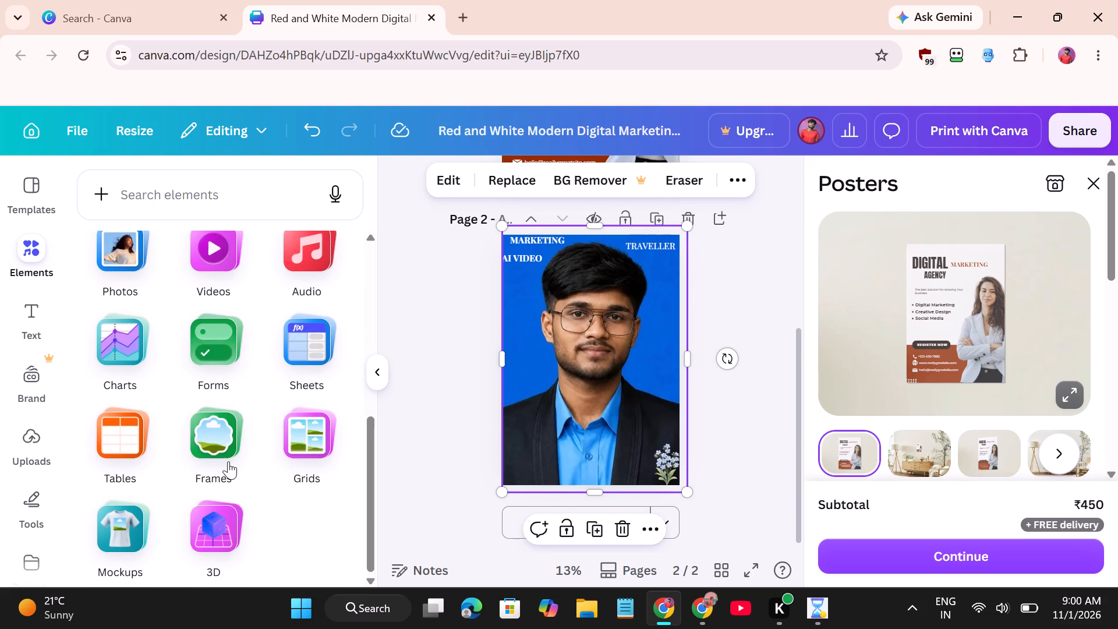
{"action": "scroll", "coordinate": [228, 461], "scroll_direction": "down", "scroll_amount": 3}
{"action": "scroll", "coordinate": [228, 461], "scroll_direction": "up", "scroll_amount": 5}
{"action": "left_click", "coordinate": [18, 432]}
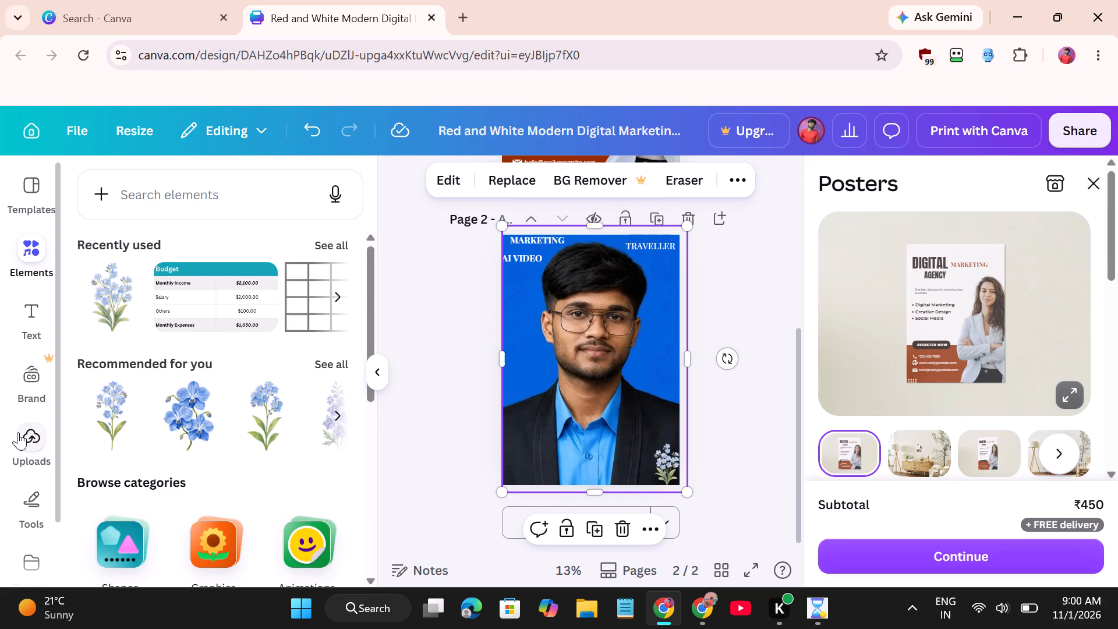
{"action": "scroll", "coordinate": [246, 498], "scroll_direction": "down", "scroll_amount": 6}
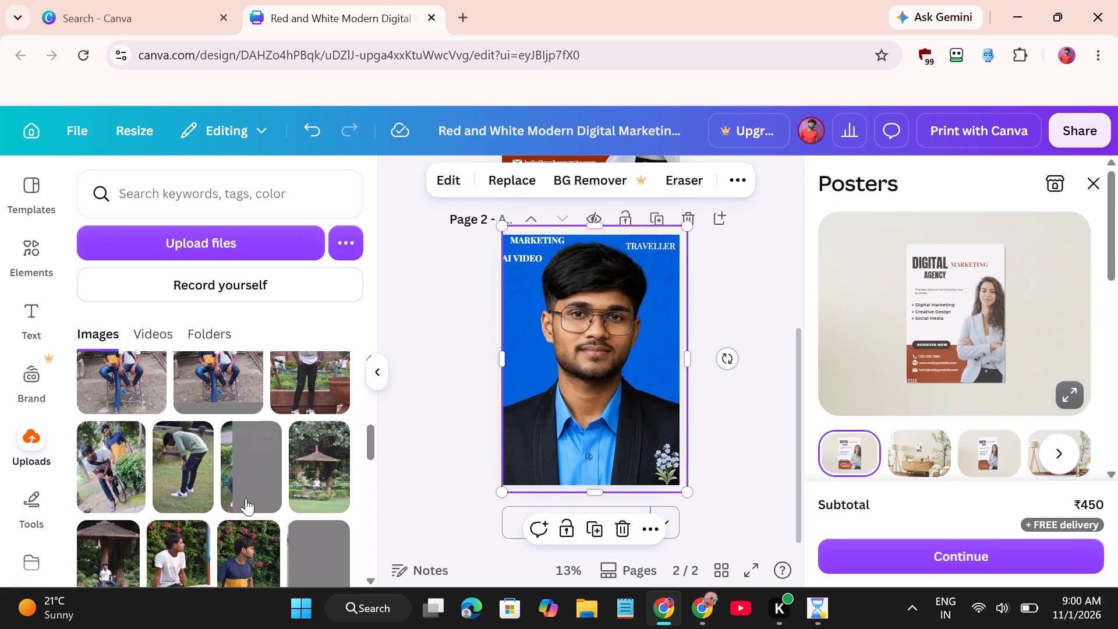
{"action": "scroll", "coordinate": [246, 498], "scroll_direction": "down", "scroll_amount": 3}
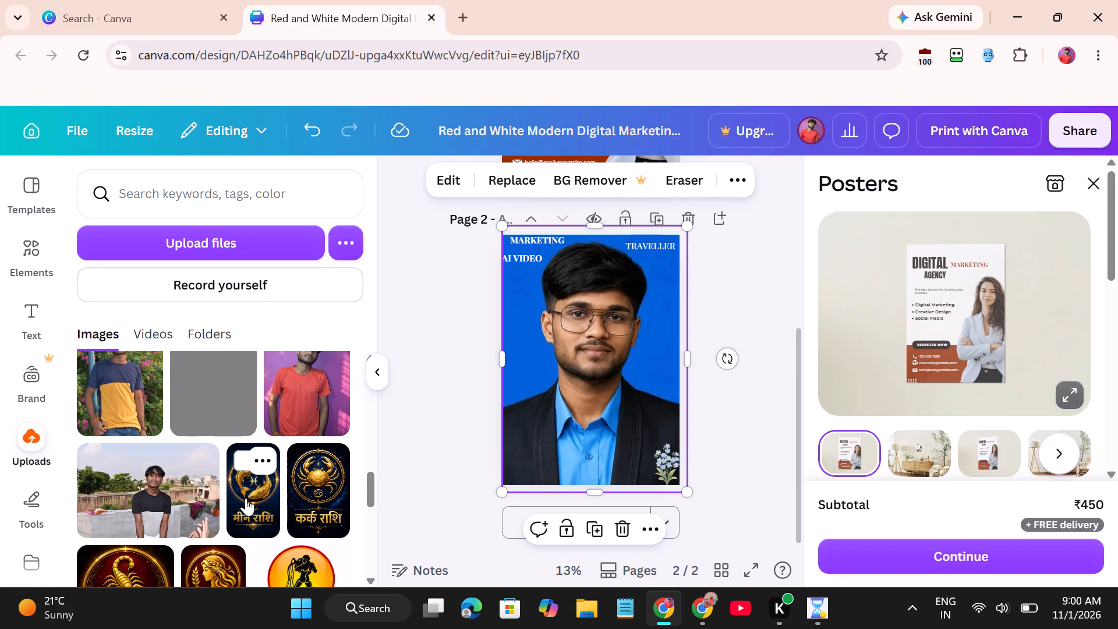
{"action": "scroll", "coordinate": [246, 498], "scroll_direction": "down", "scroll_amount": 4}
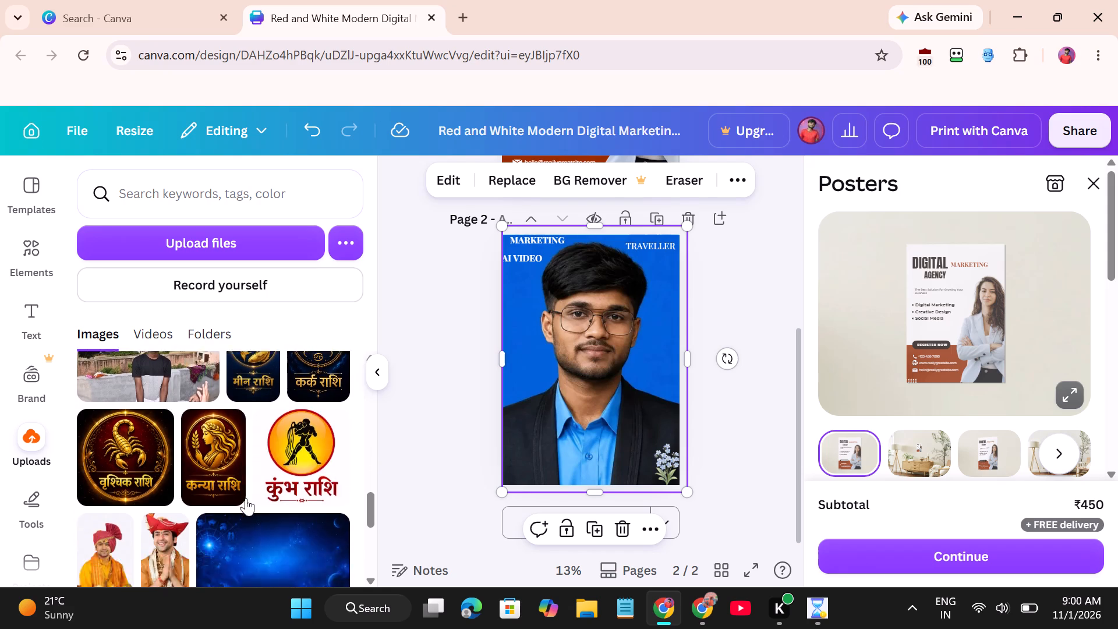
{"action": "scroll", "coordinate": [246, 498], "scroll_direction": "down", "scroll_amount": 3}
{"action": "scroll", "coordinate": [246, 498], "scroll_direction": "up", "scroll_amount": 5}
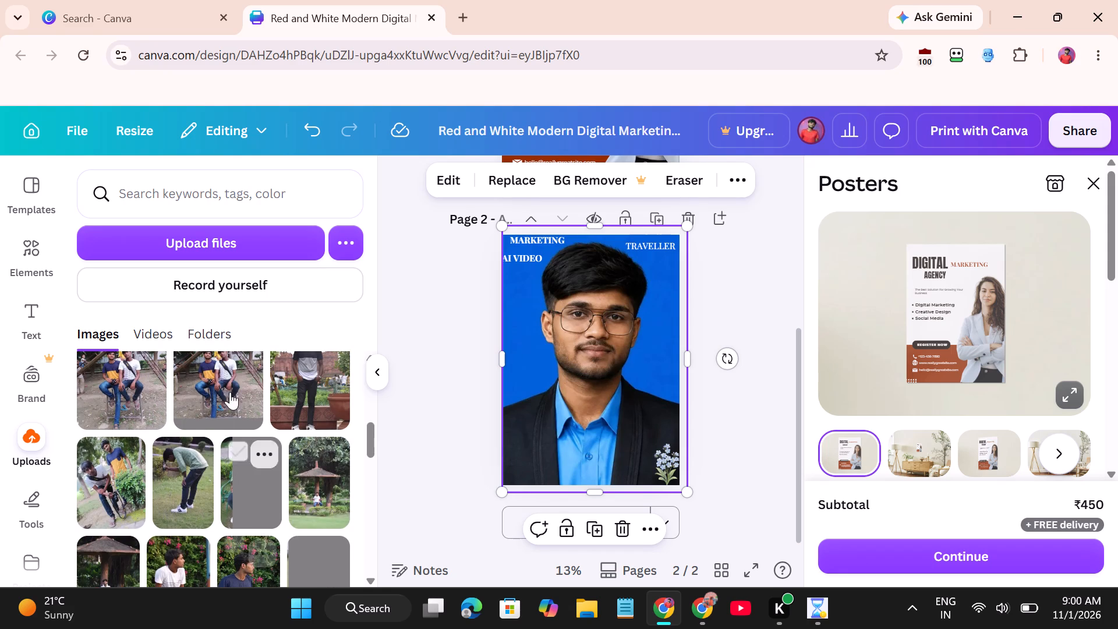
{"action": "scroll", "coordinate": [270, 460], "scroll_direction": "up", "scroll_amount": 5}
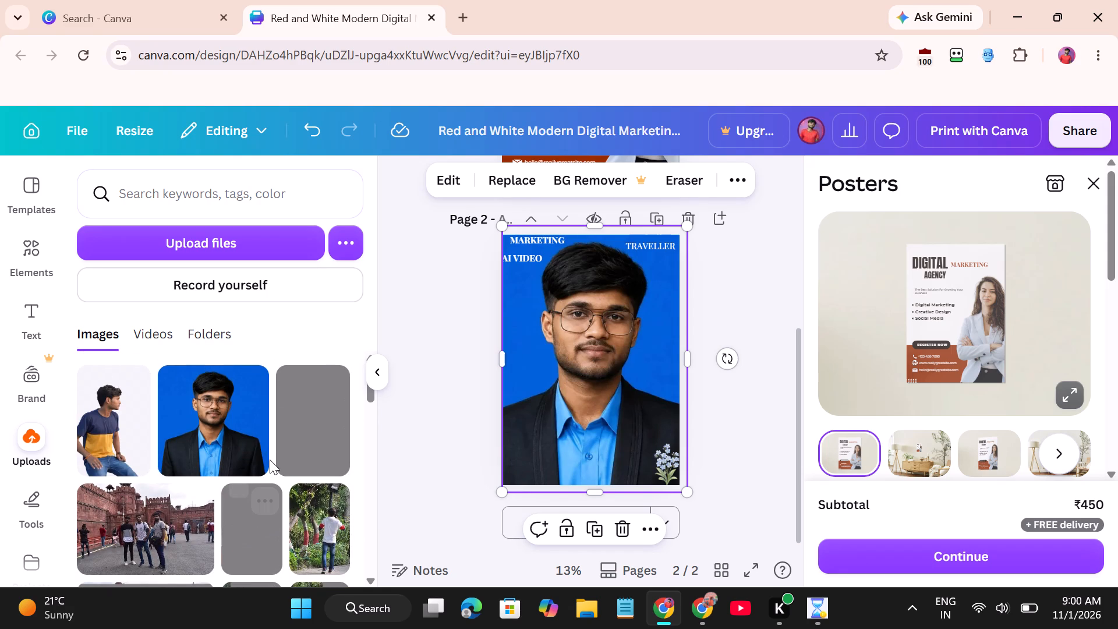
{"action": "scroll", "coordinate": [270, 460], "scroll_direction": "up", "scroll_amount": 2}
{"action": "scroll", "coordinate": [284, 497], "scroll_direction": "down", "scroll_amount": 4}
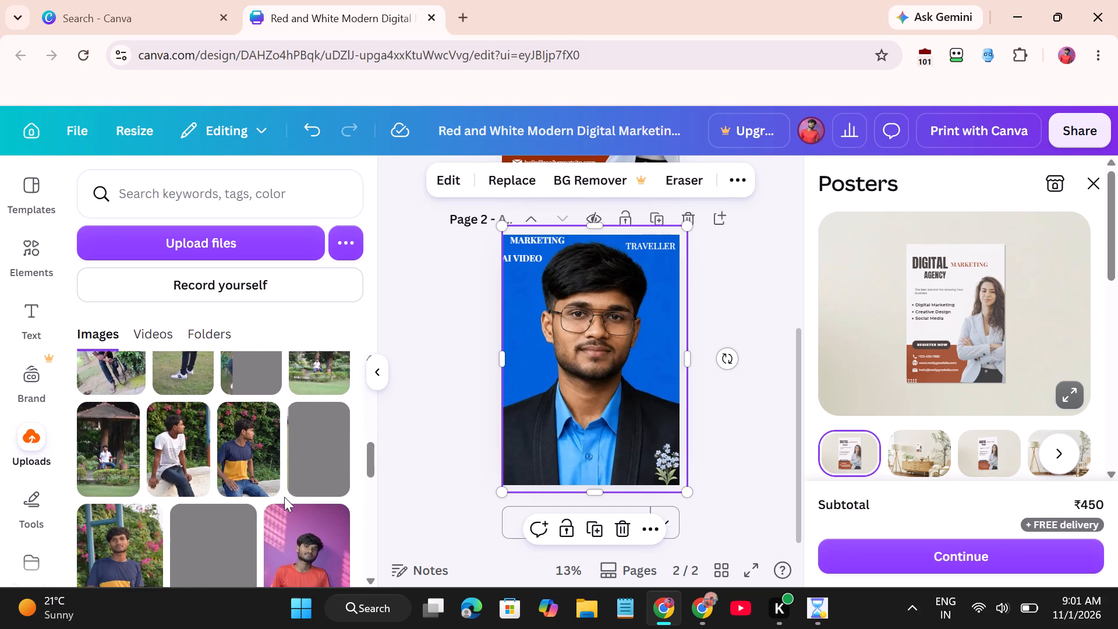
{"action": "scroll", "coordinate": [284, 497], "scroll_direction": "down", "scroll_amount": 2}
{"action": "scroll", "coordinate": [284, 497], "scroll_direction": "up", "scroll_amount": 4}
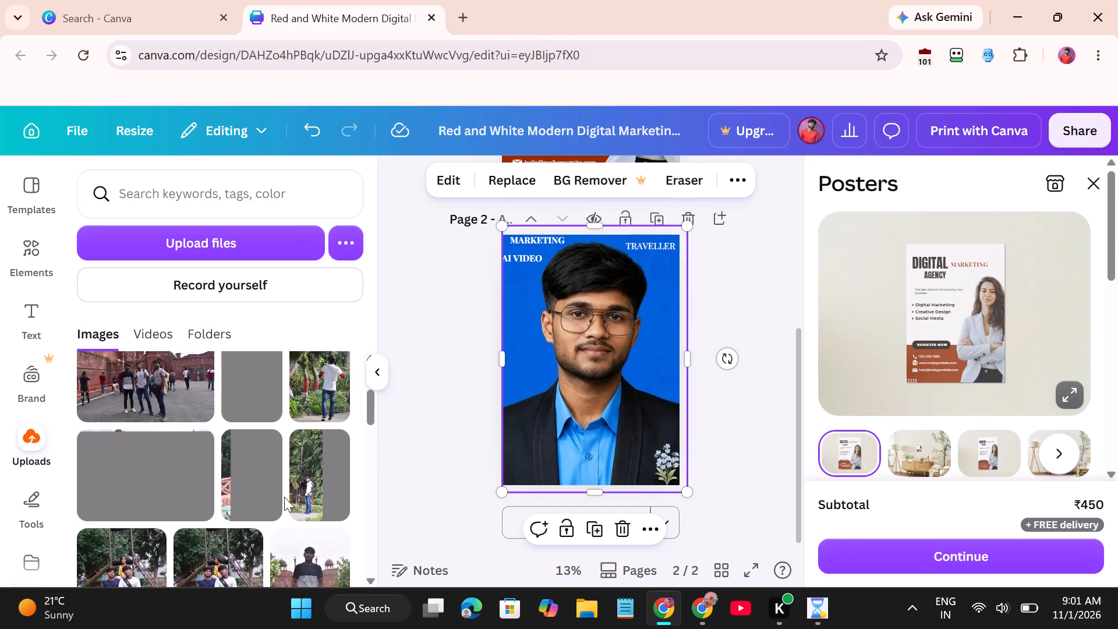
{"action": "scroll", "coordinate": [284, 497], "scroll_direction": "up", "scroll_amount": 2}
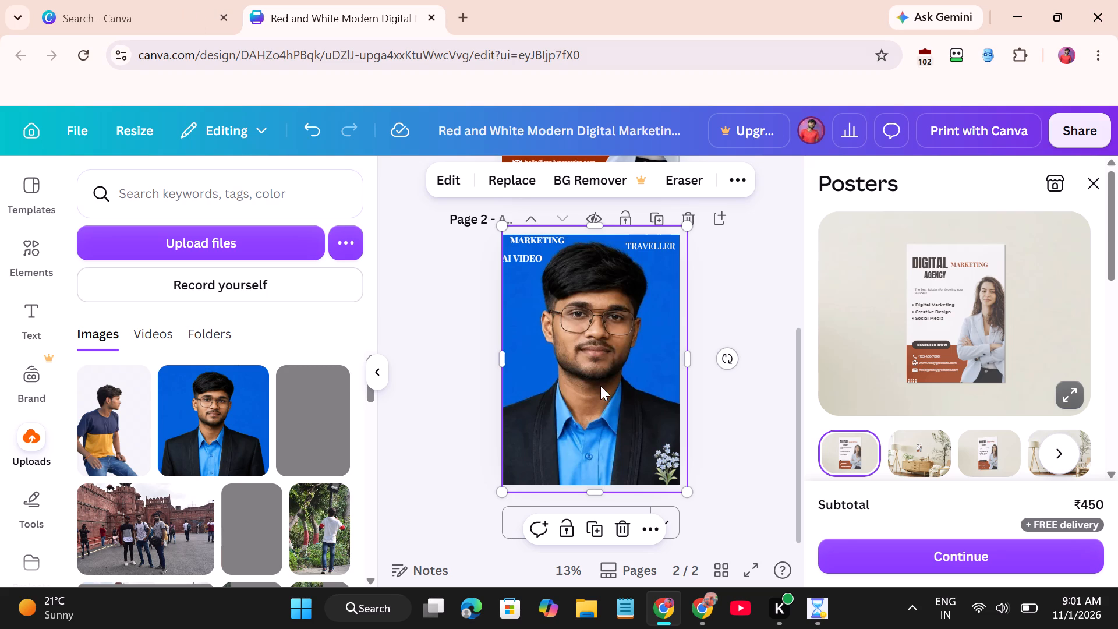
{"action": "scroll", "coordinate": [306, 480], "scroll_direction": "down", "scroll_amount": 4}
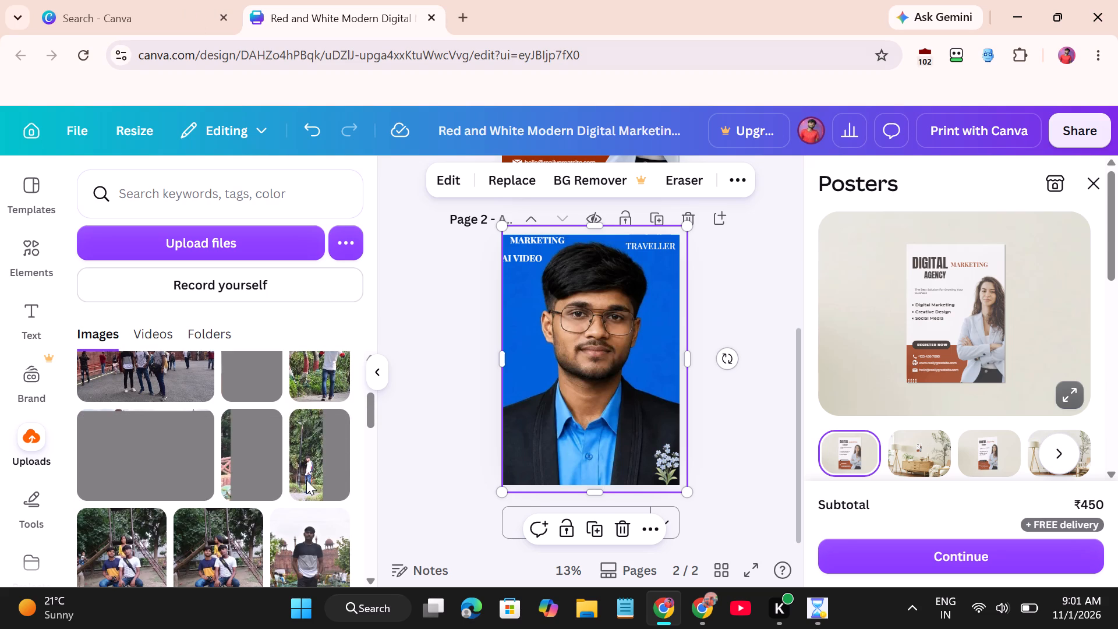
{"action": "scroll", "coordinate": [331, 404], "scroll_direction": "up", "scroll_amount": 2}
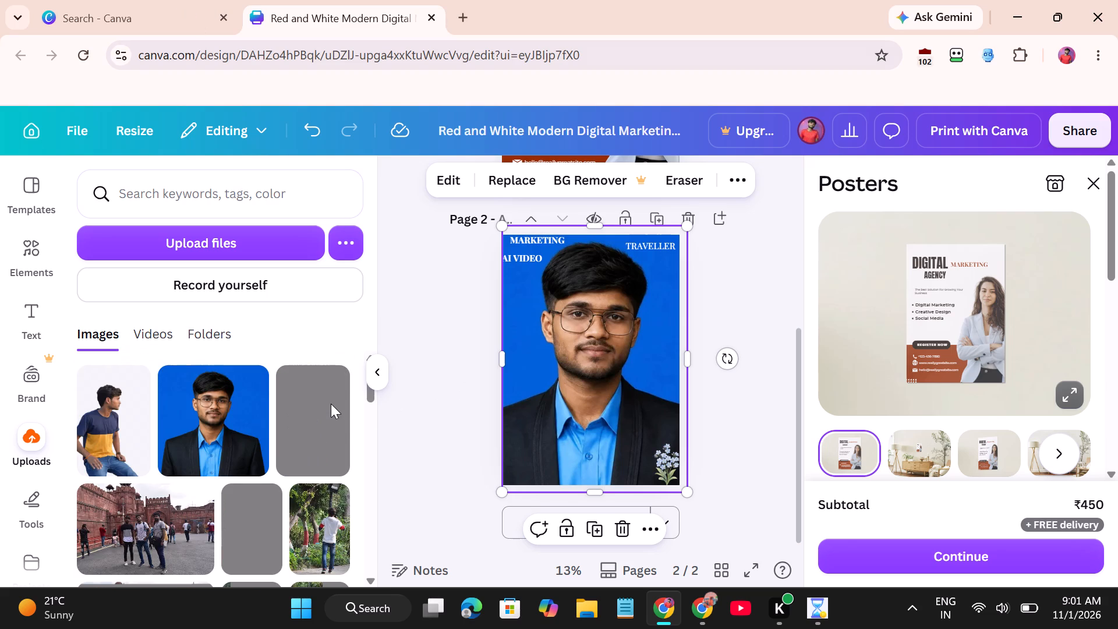
Duplicate the TRAVELLER text on page 2, place the copy just beneath it and replace its wording with ENGINEER.
{"action": "left_click", "coordinate": [659, 278]}
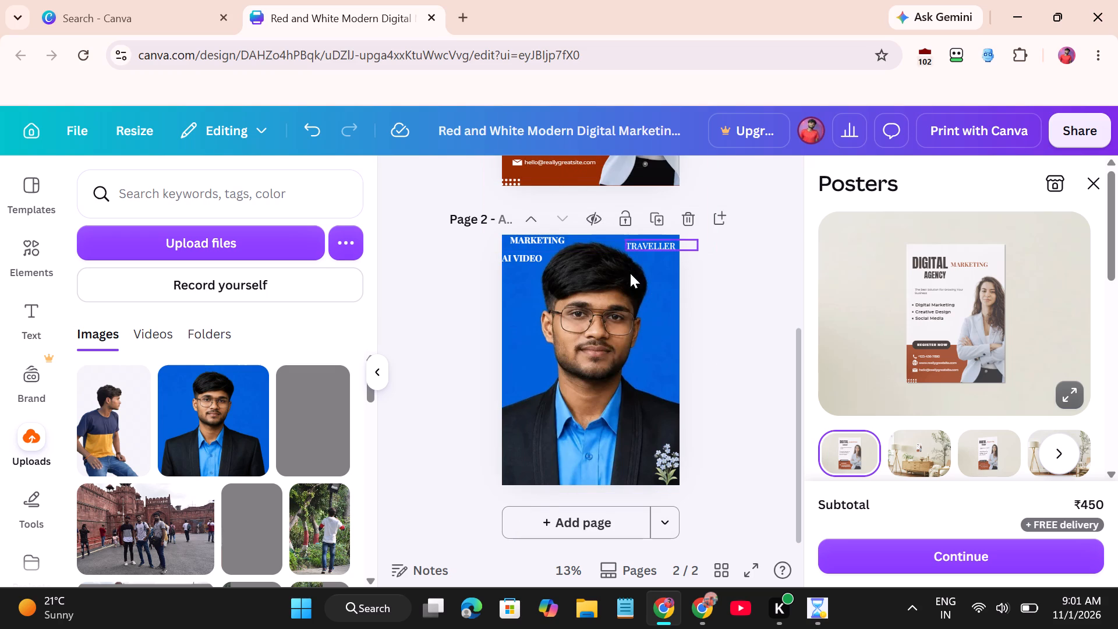
{"action": "right_click", "coordinate": [648, 245]}
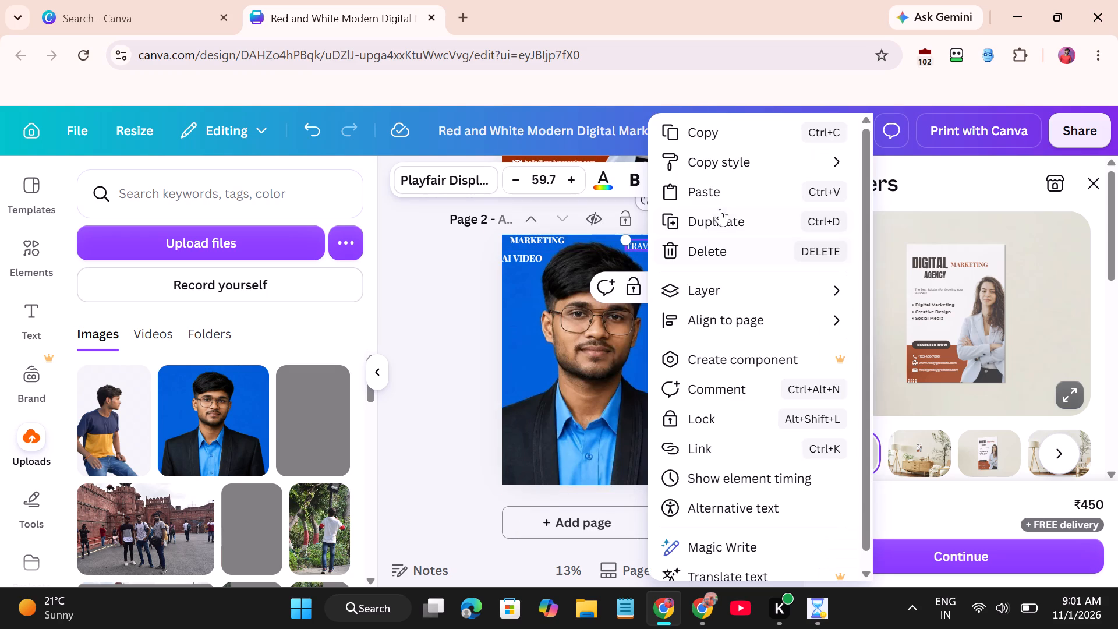
{"action": "left_click", "coordinate": [708, 215]}
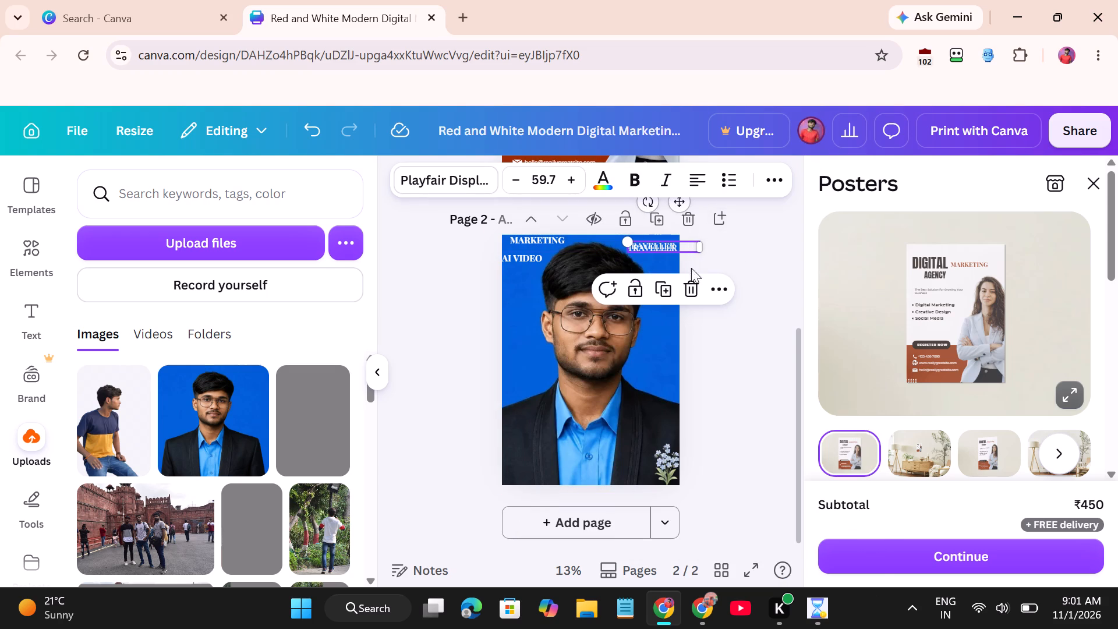
{"action": "left_click_drag", "start_coordinate": [666, 243], "coordinate": [667, 257]}
{"action": "double_click", "coordinate": [667, 257]}
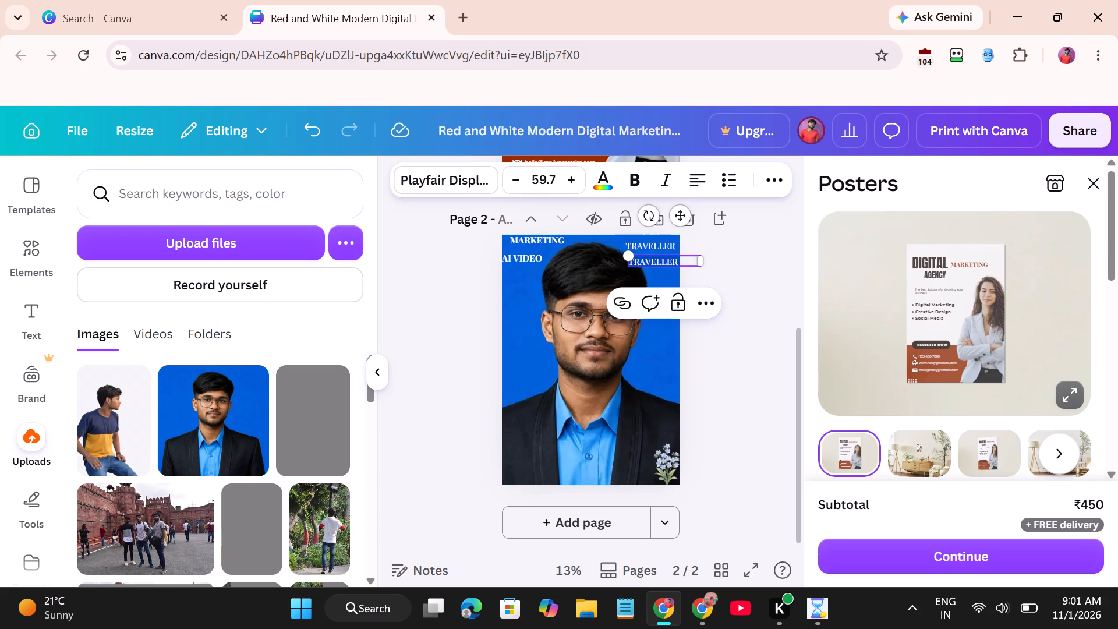
{"action": "type", "text": "engin"}
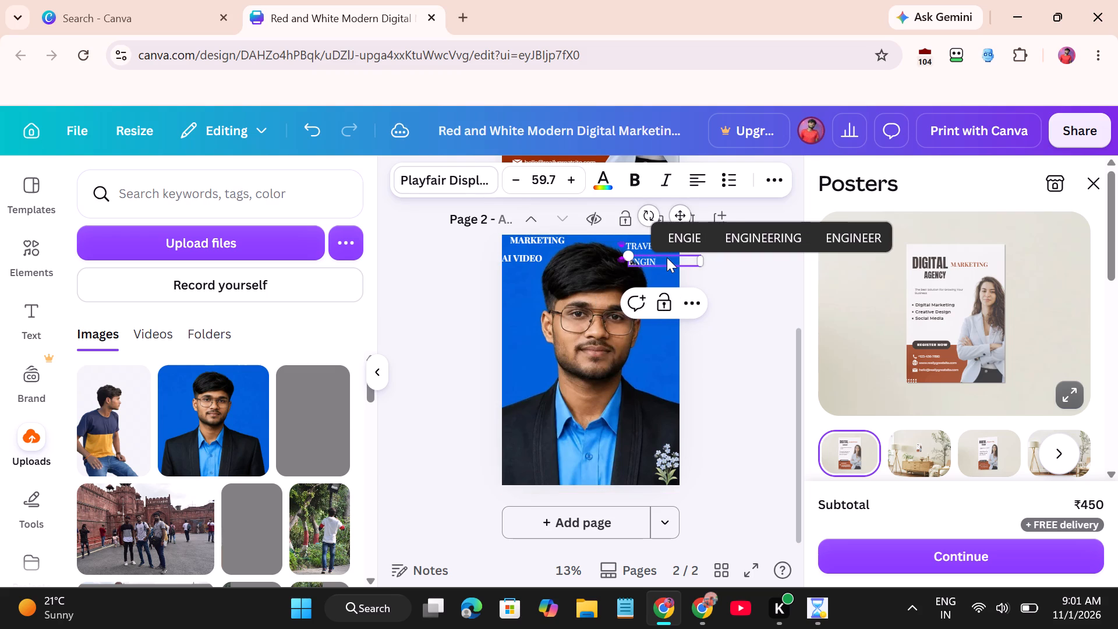
{"action": "type", "text": "eer"}
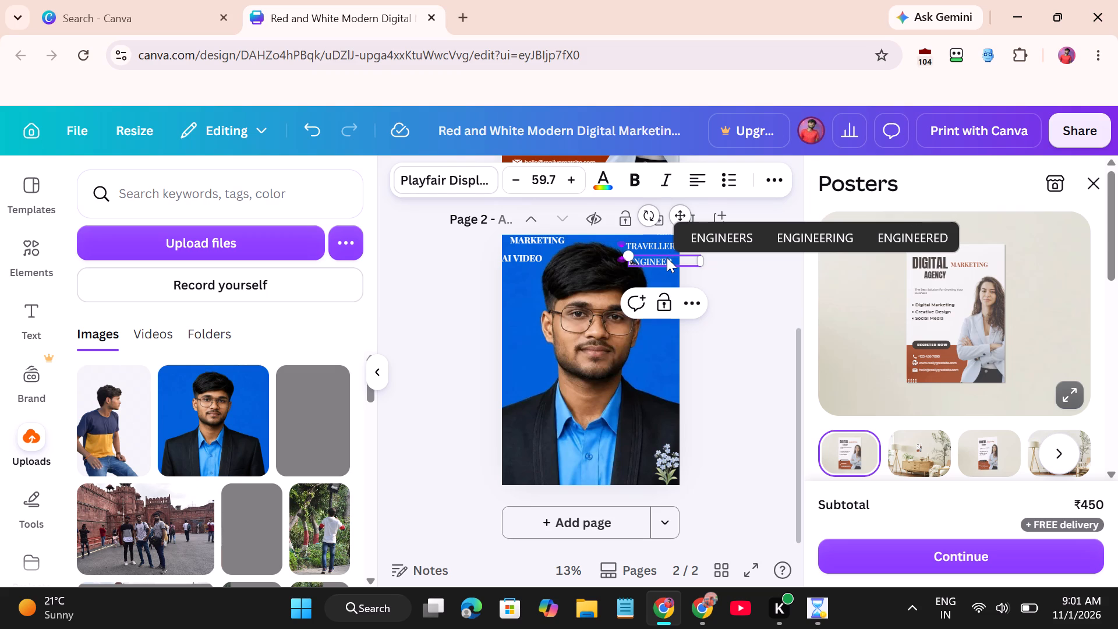
{"action": "left_click", "coordinate": [736, 281]}
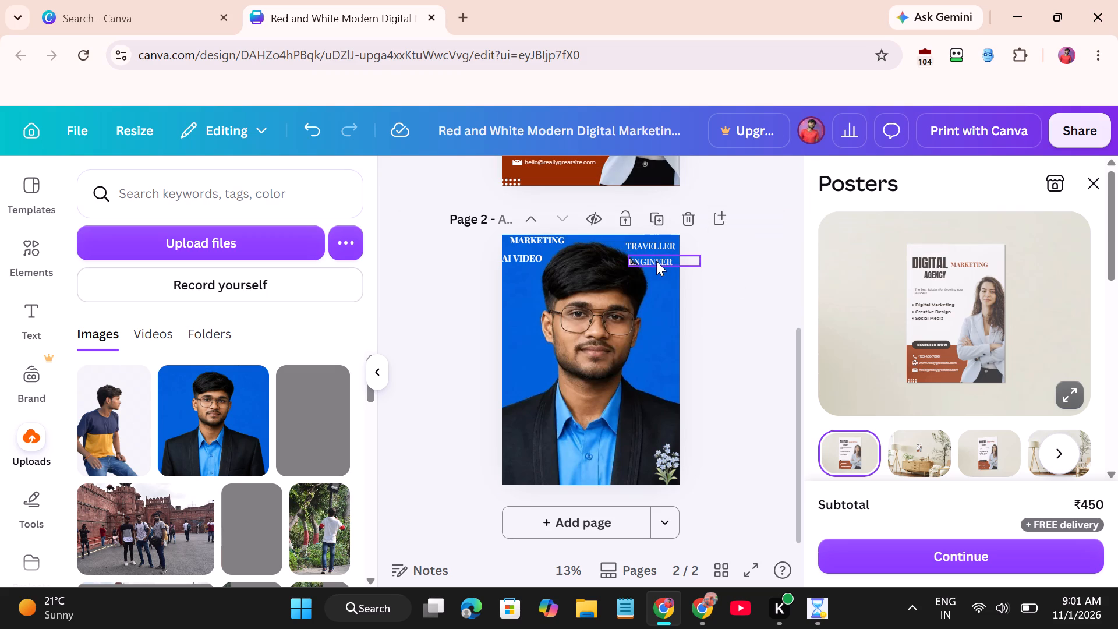
{"action": "left_click_drag", "start_coordinate": [652, 261], "coordinate": [659, 263]}
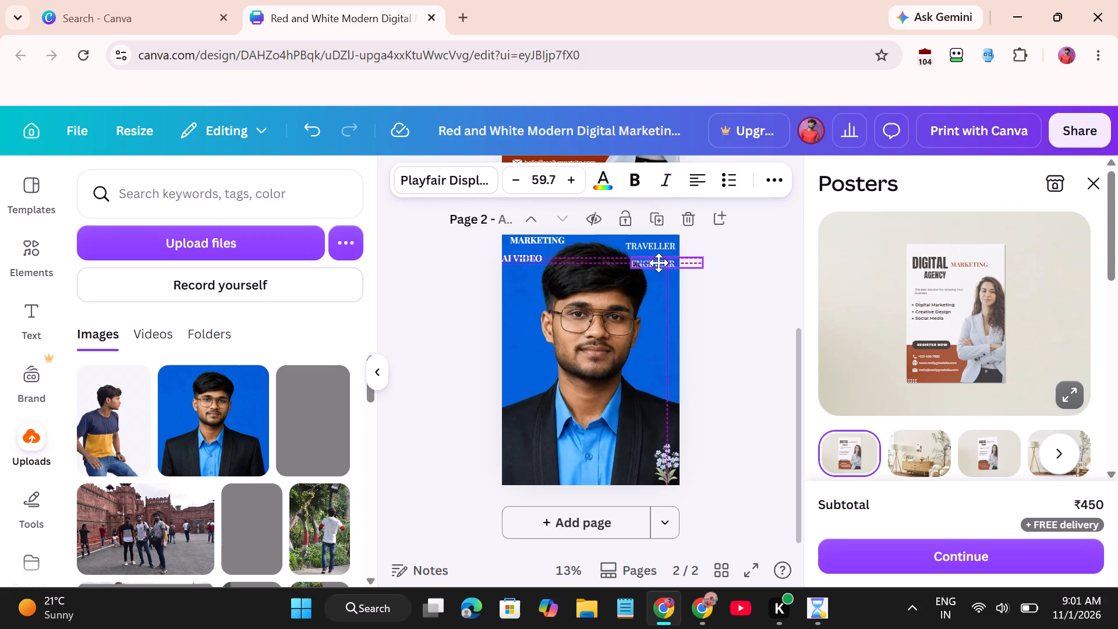
{"action": "left_click_drag", "start_coordinate": [659, 263], "coordinate": [659, 261]}
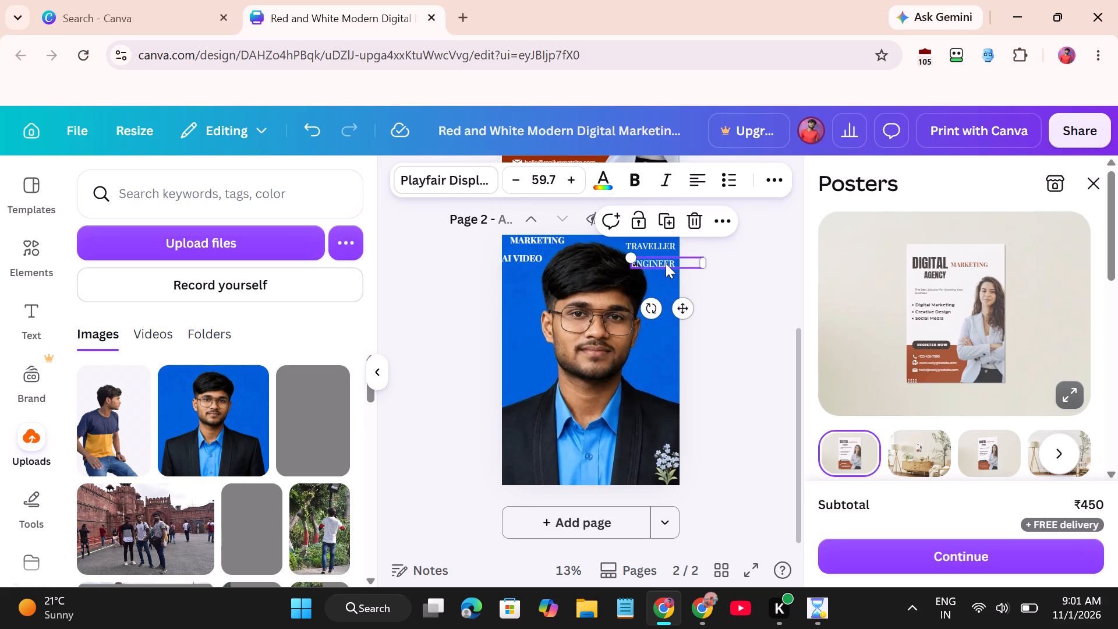
Duplicate the ENGINEER text on page 2 and replace the lower copy's wording with CODER.
{"action": "right_click", "coordinate": [666, 263]}
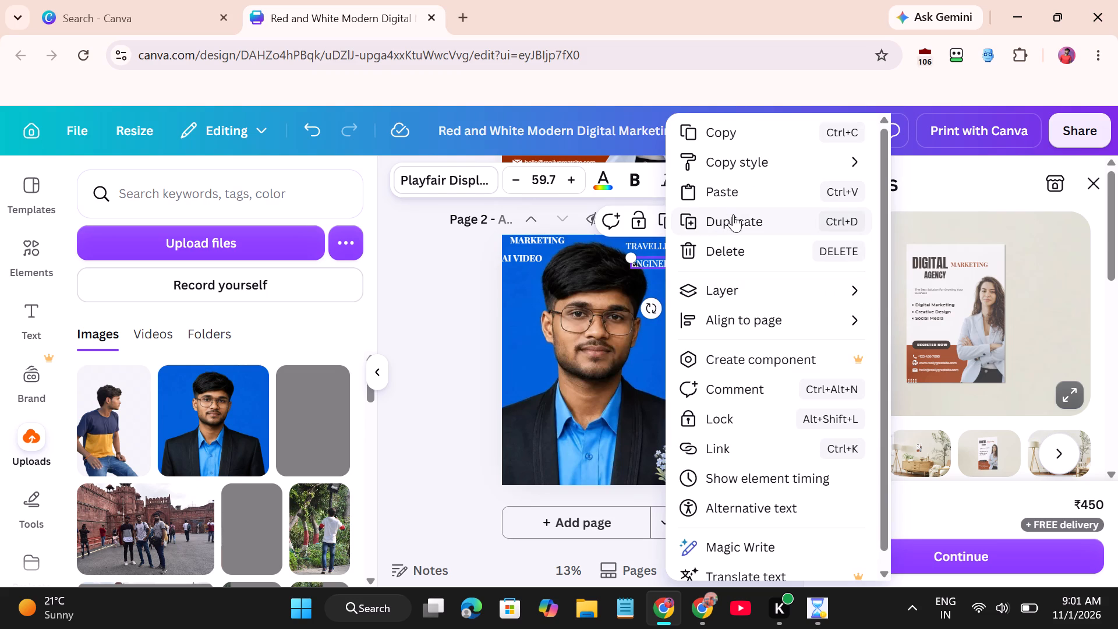
{"action": "left_click", "coordinate": [733, 214]}
{"action": "double_click", "coordinate": [659, 279]}
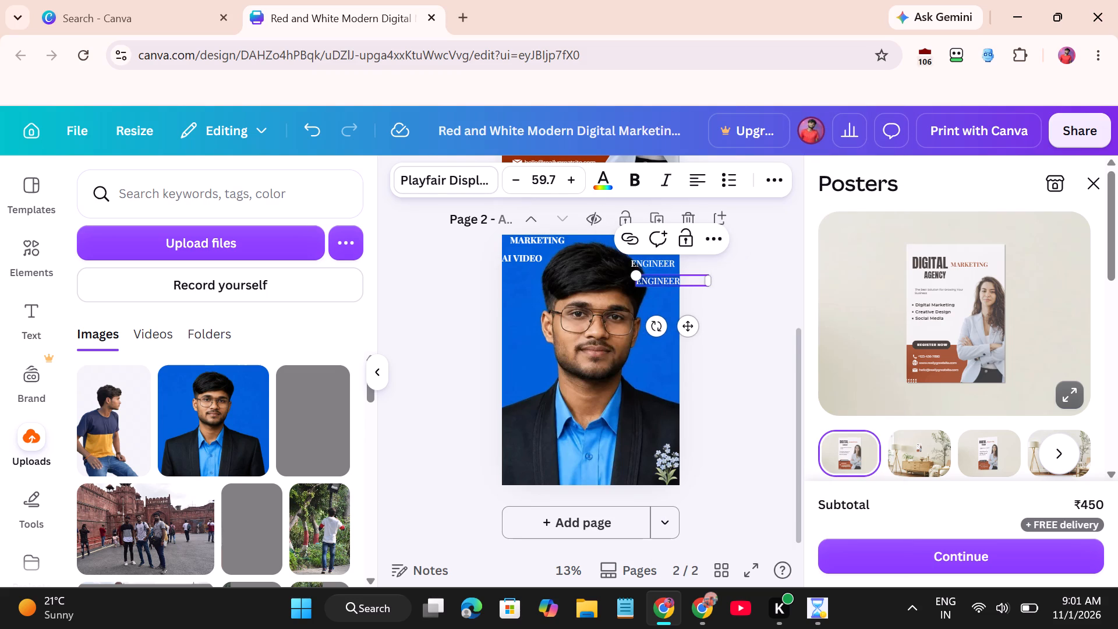
{"action": "type", "text": "code"}
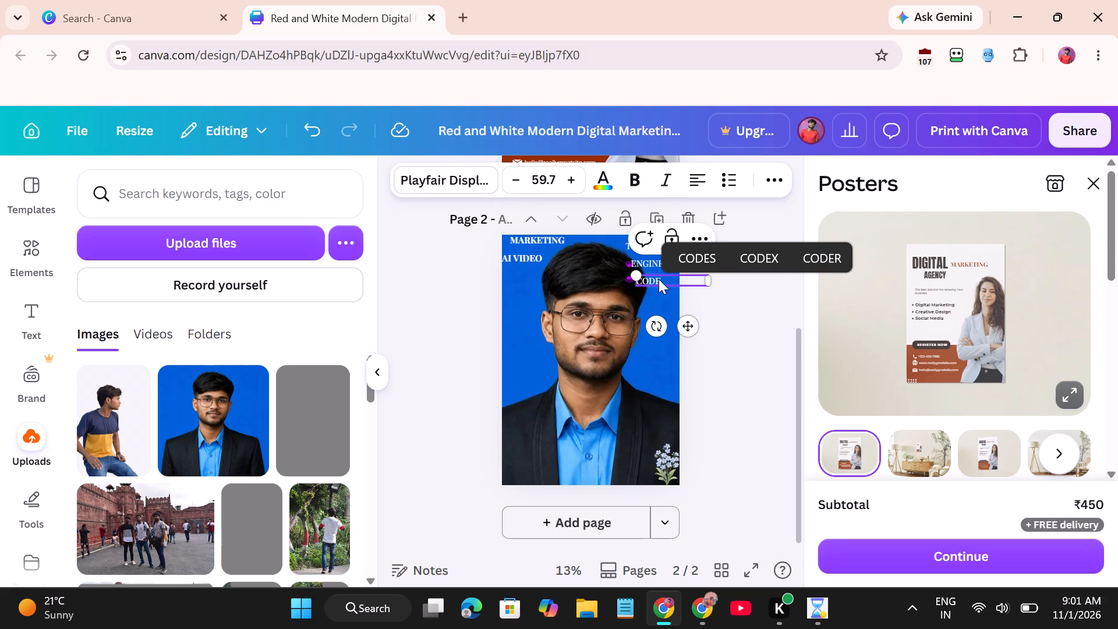
{"action": "key", "text": "r"}
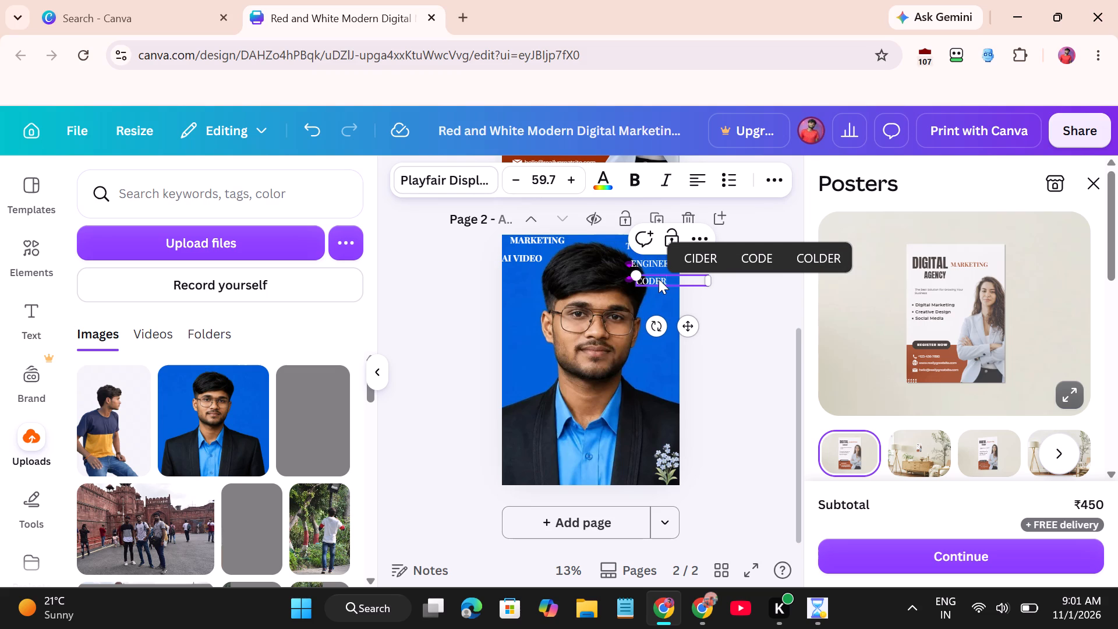
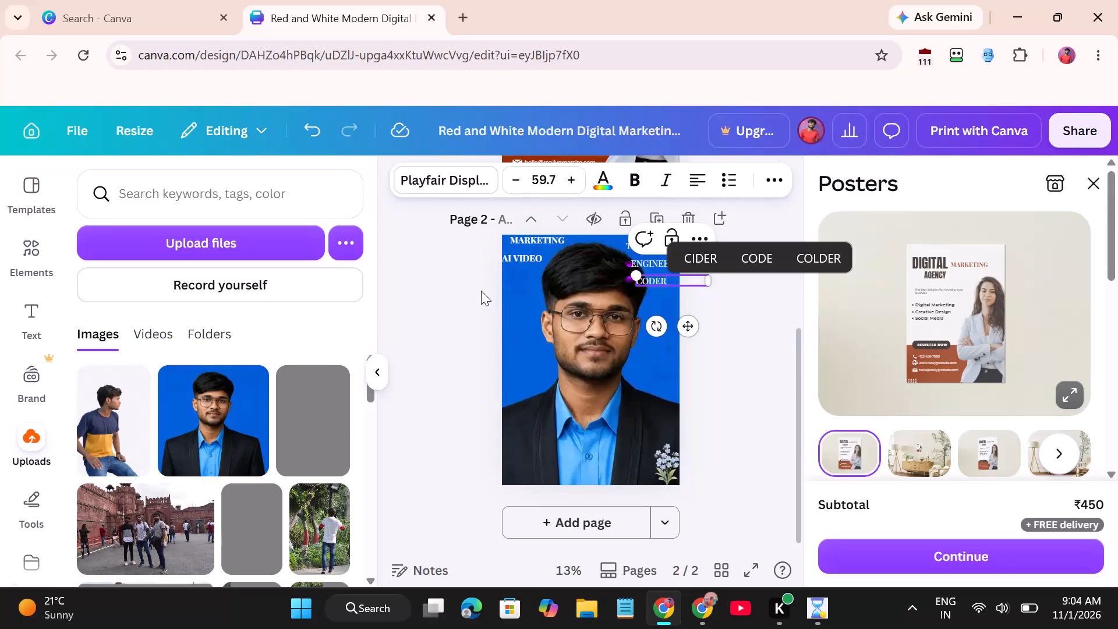
Duplicate the CODER text on page 2, replace the copy's wording with GEOGRAPHY and move it beside the man's shoulder at the page's right edge.
{"action": "right_click", "coordinate": [661, 279]}
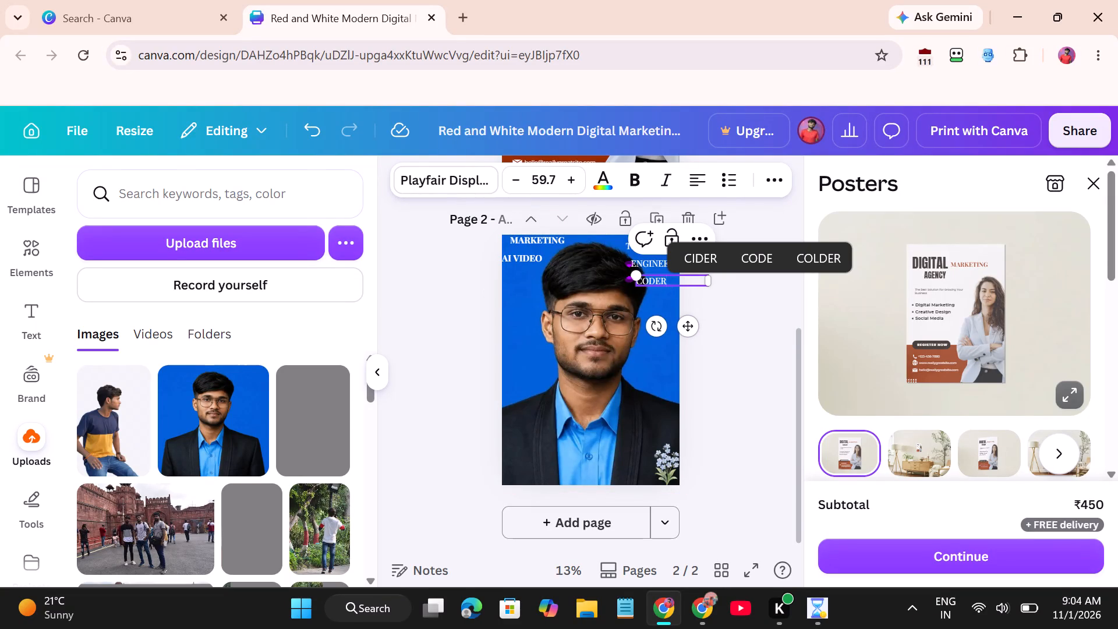
{"action": "right_click", "coordinate": [652, 278]}
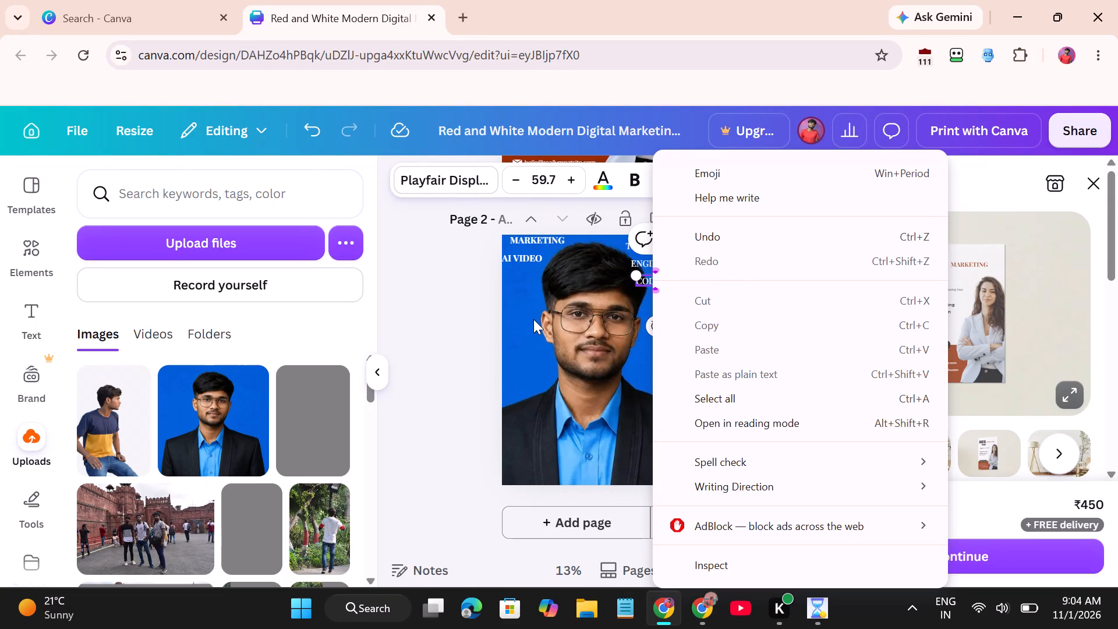
{"action": "left_click", "coordinate": [533, 319]}
{"action": "left_click", "coordinate": [659, 278]}
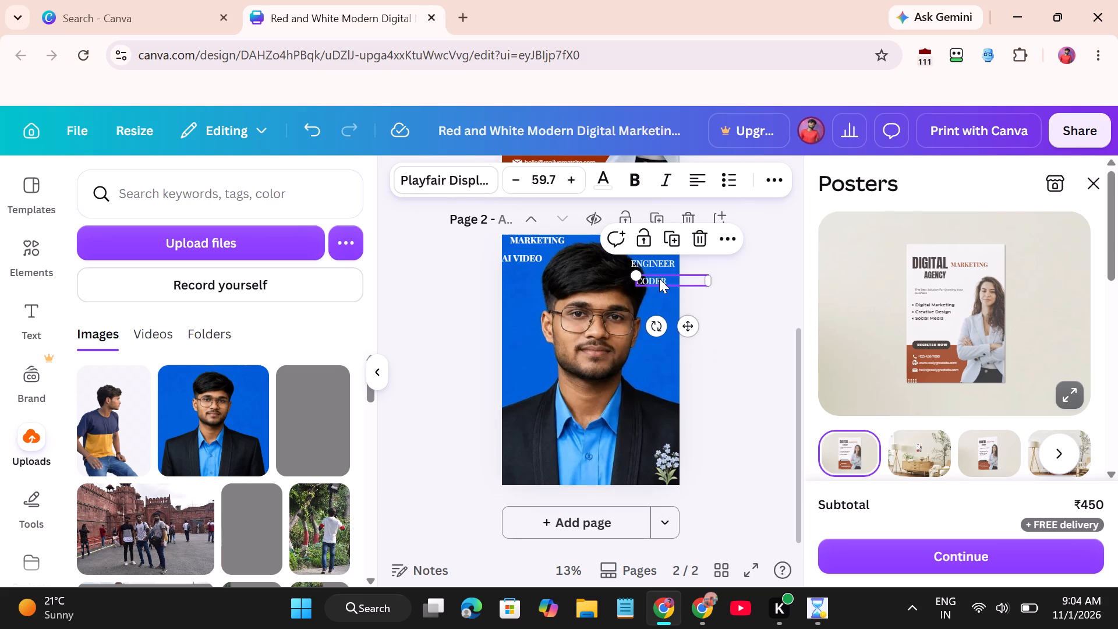
{"action": "right_click", "coordinate": [659, 278]}
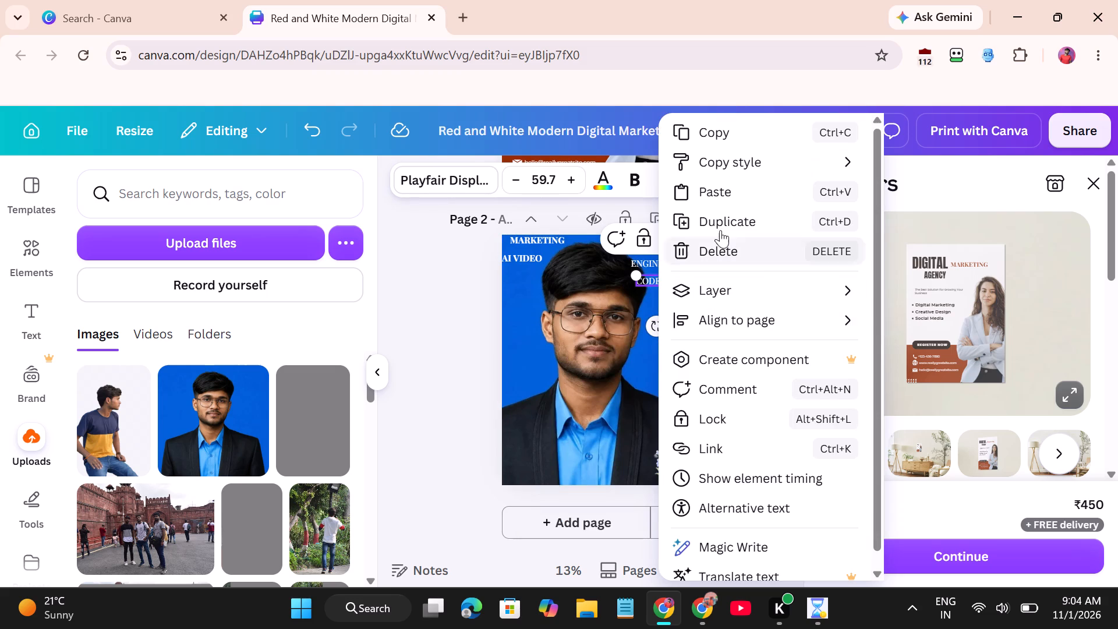
{"action": "left_click", "coordinate": [714, 217]}
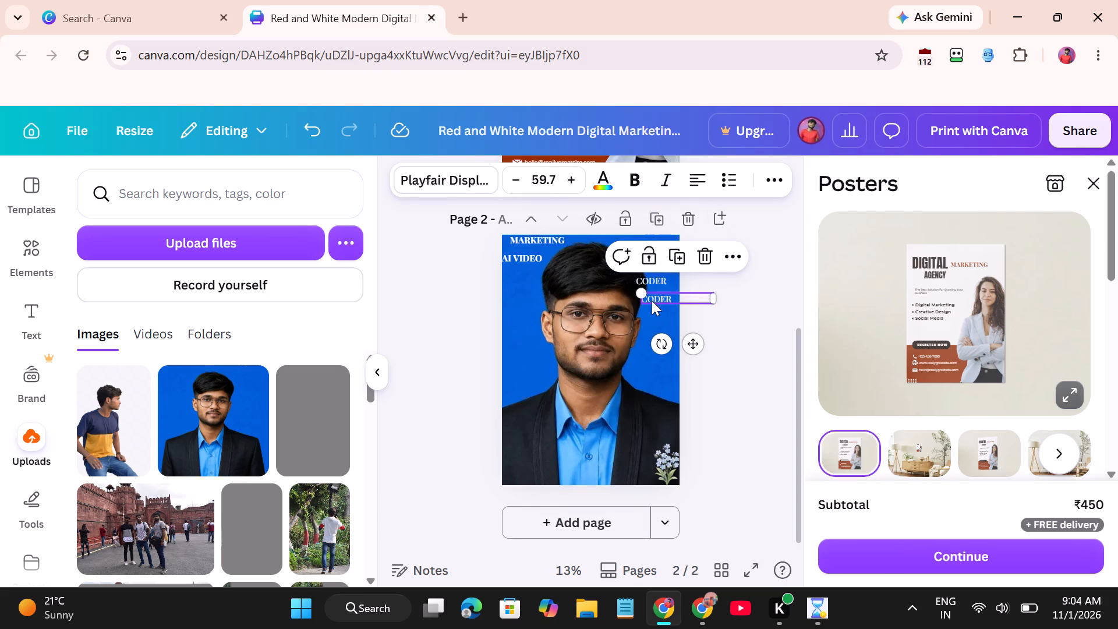
{"action": "double_click", "coordinate": [653, 300]}
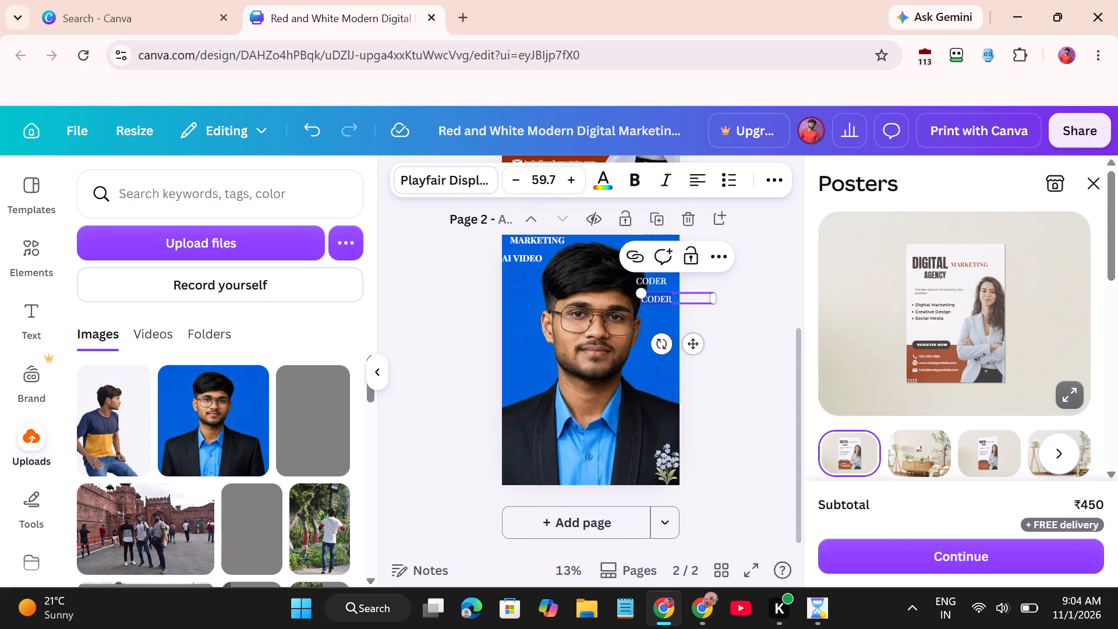
{"action": "type", "text": "geo"}
{"action": "type", "text": "gra"}
{"action": "key", "text": "BackSpace"}
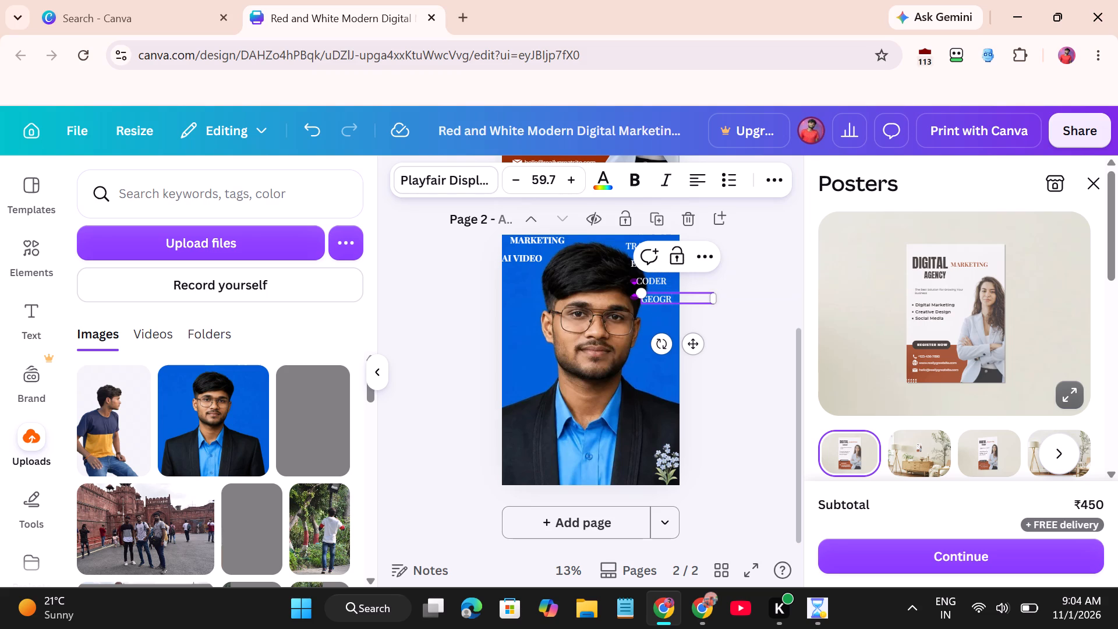
{"action": "key", "text": "a"}
{"action": "type", "text": "phy"}
{"action": "left_click_drag", "start_coordinate": [700, 344], "coordinate": [681, 407]}
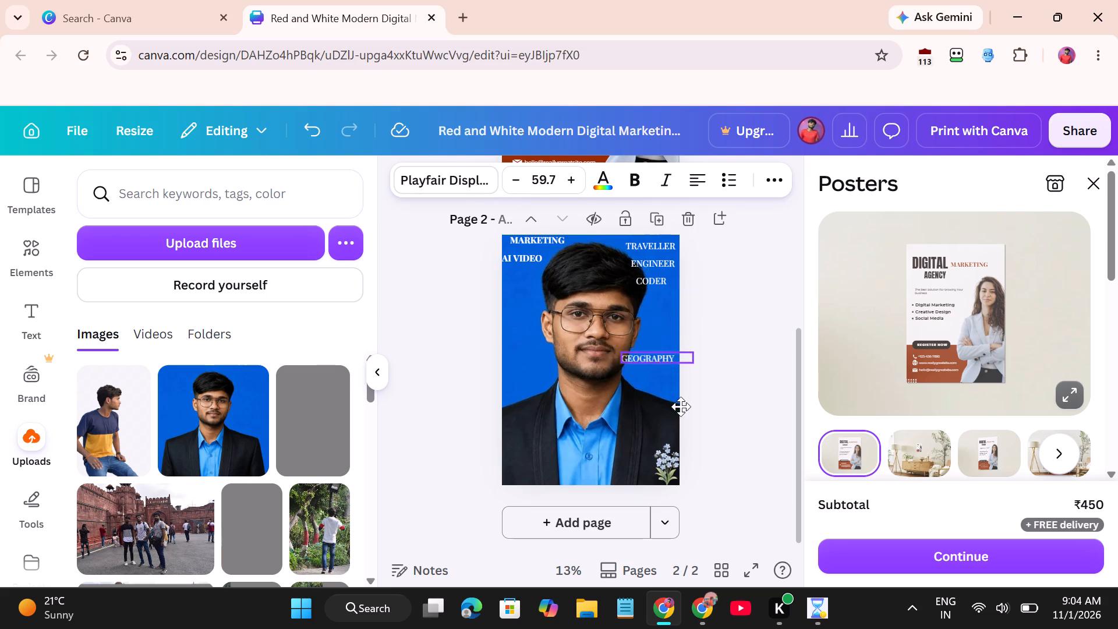
{"action": "left_click_drag", "start_coordinate": [681, 407], "coordinate": [685, 418]}
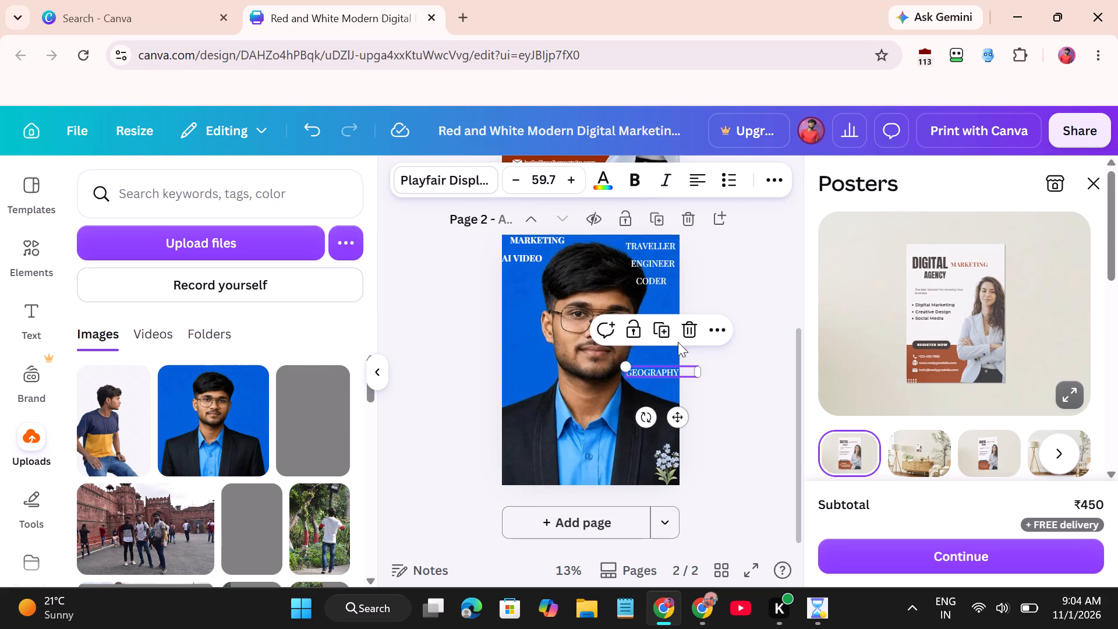
Duplicate the GEOGRAPHY text, replace the copy's wording with PHYSICS and place it just above GEOGRAPHY.
{"action": "right_click", "coordinate": [666, 369]}
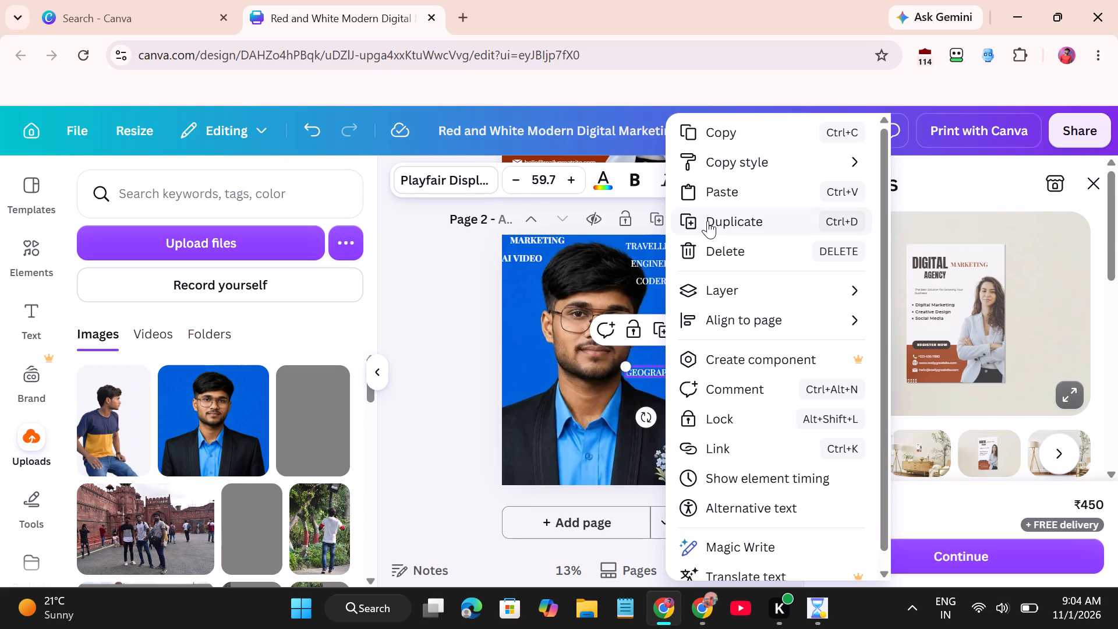
{"action": "left_click", "coordinate": [707, 221]}
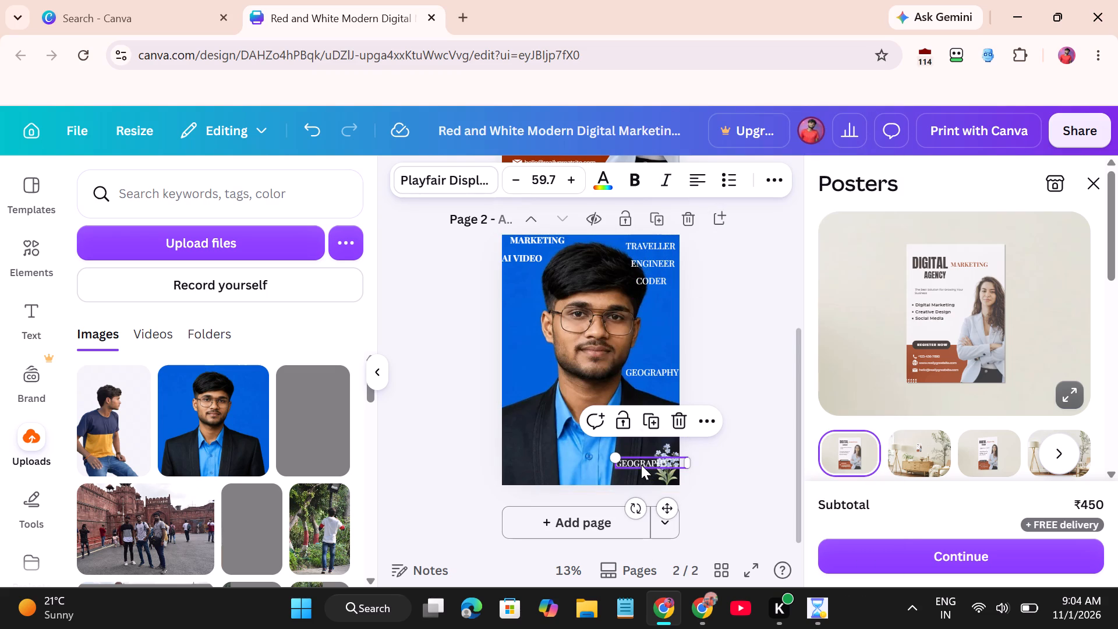
{"action": "double_click", "coordinate": [638, 461]}
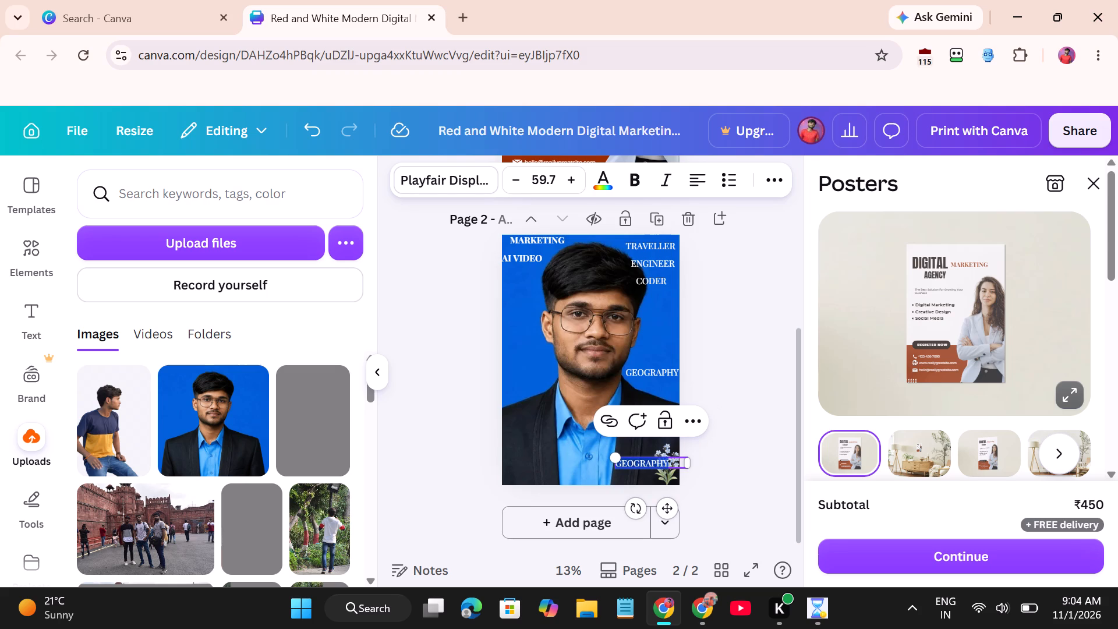
{"action": "type", "text": "phy"}
{"action": "type", "text": "sics"}
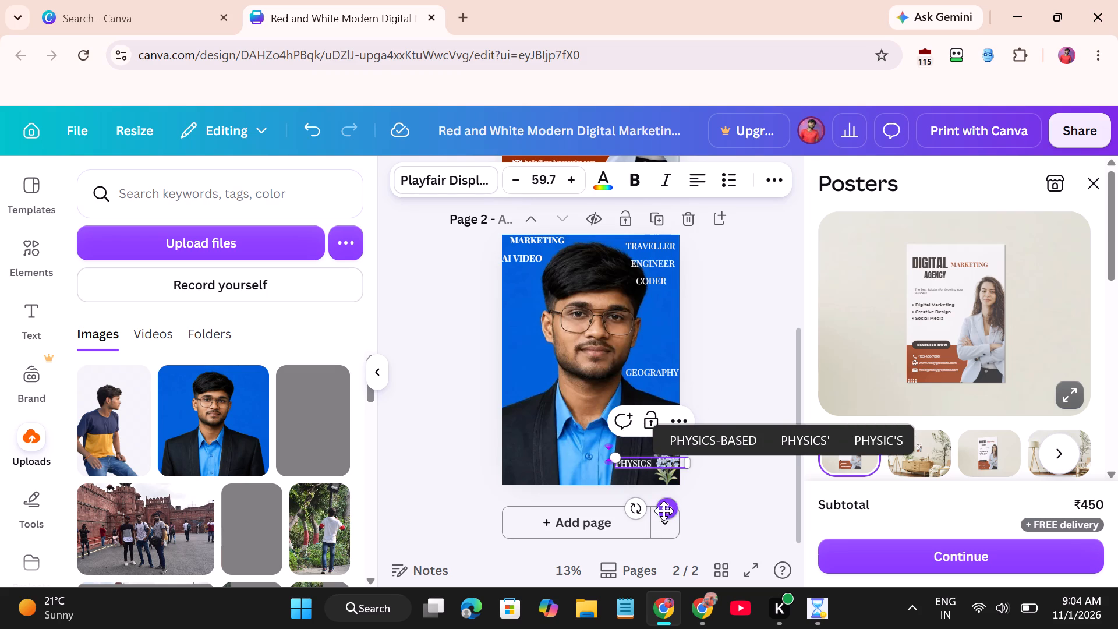
{"action": "left_click_drag", "start_coordinate": [664, 511], "coordinate": [688, 404]}
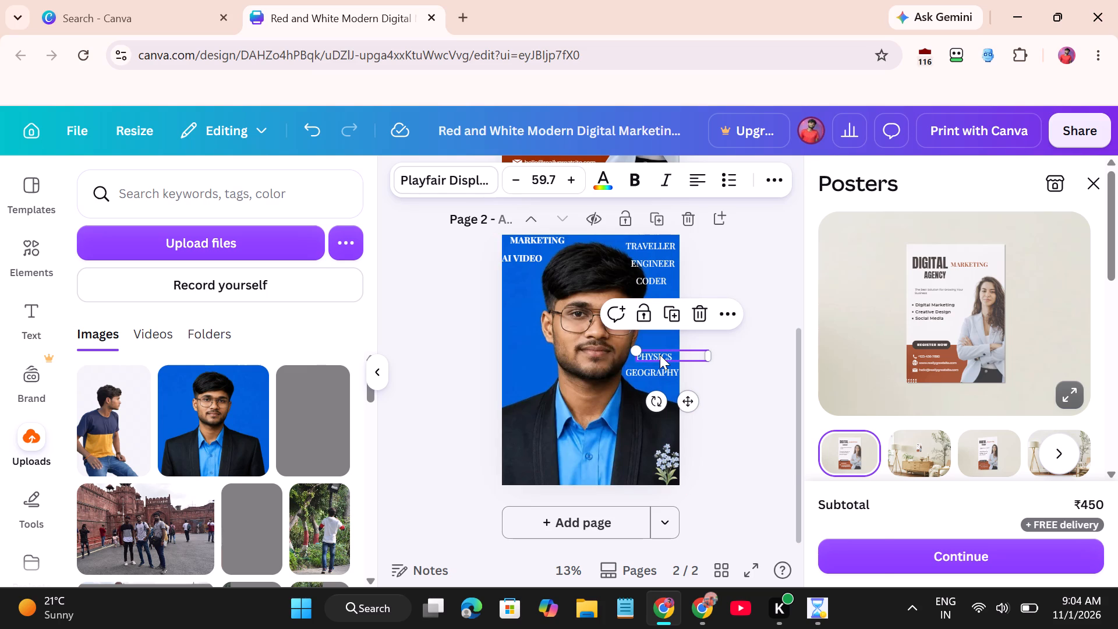
Duplicate the PHYSICS text and replace the wording of the upper copy with TECH.
{"action": "right_click", "coordinate": [660, 355]}
{"action": "left_click", "coordinate": [721, 228]}
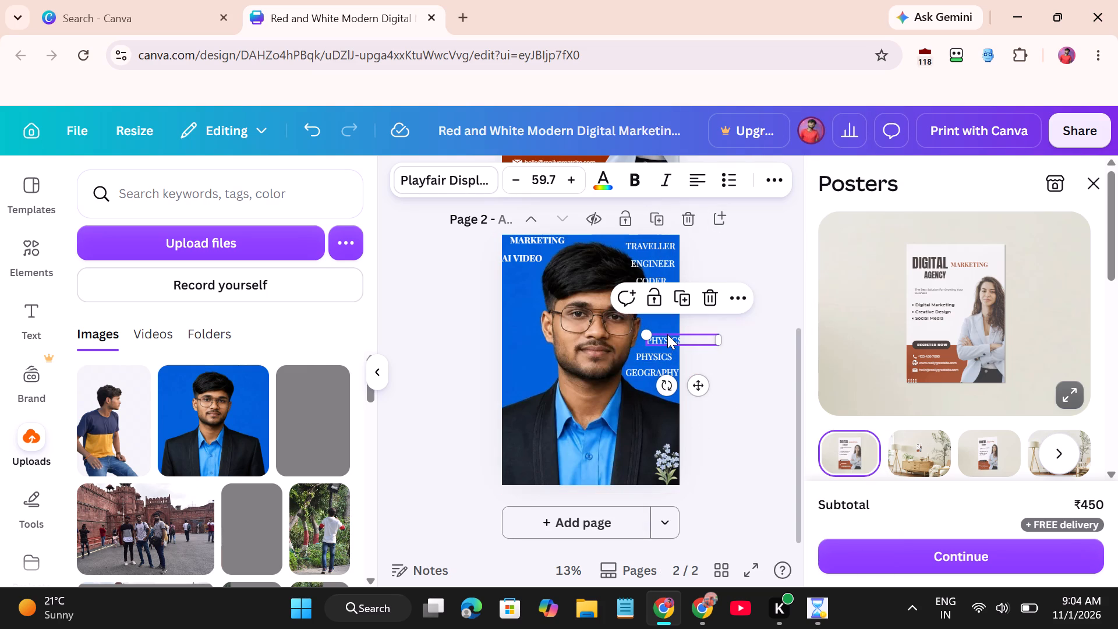
{"action": "double_click", "coordinate": [667, 334]}
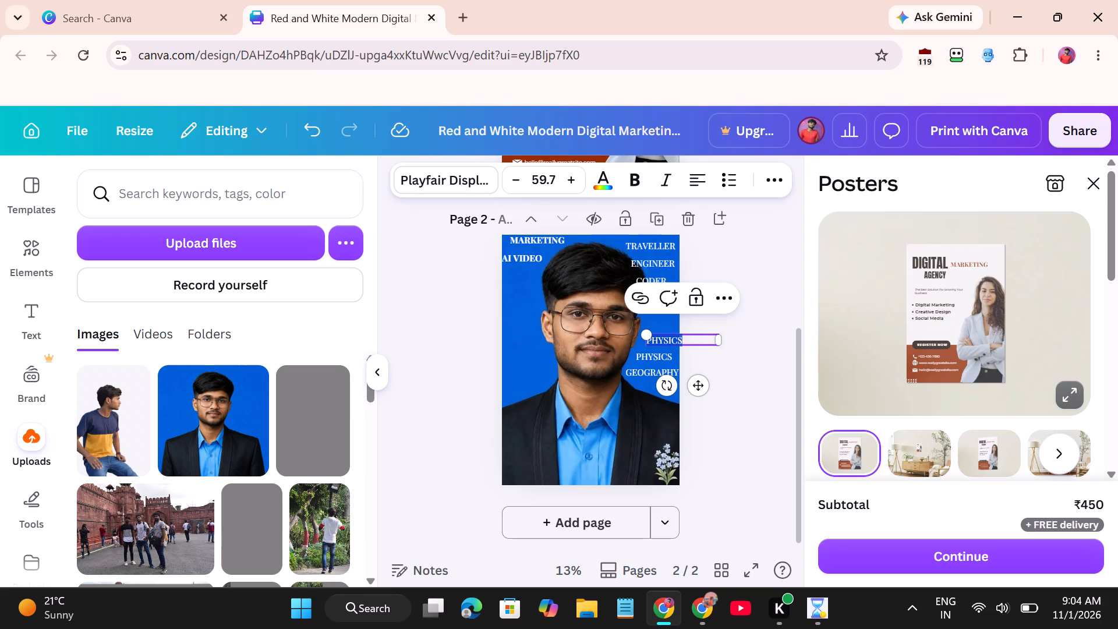
{"action": "type", "text": "tech"}
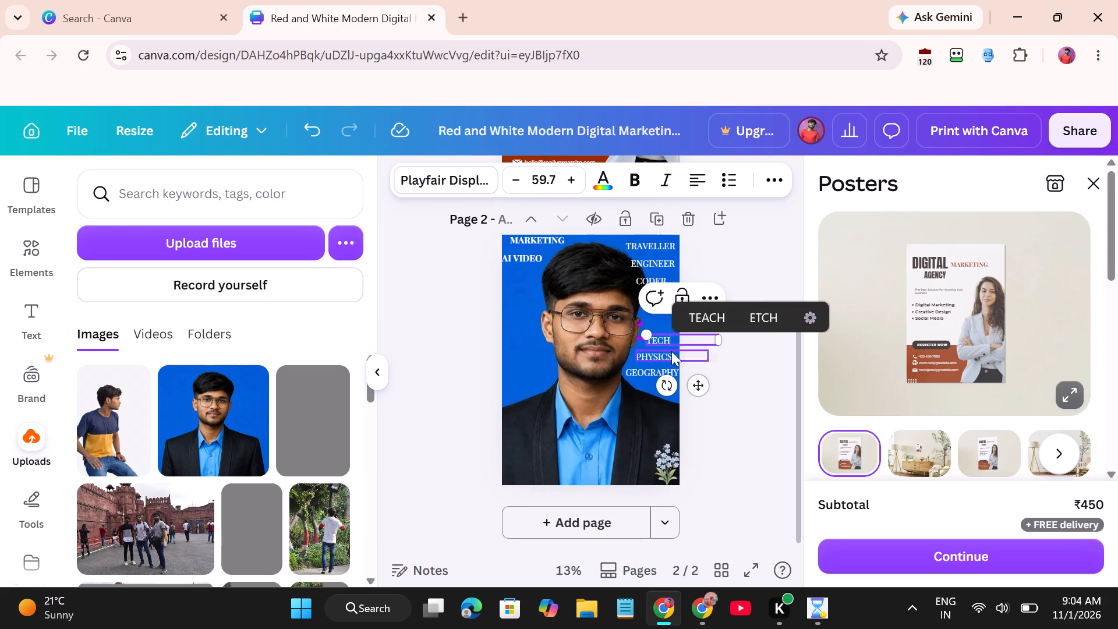
Duplicate the TECH text, move the copy up between CODER and TECH, and replace its wording with GEO PLITICS.
{"action": "right_click", "coordinate": [675, 334]}
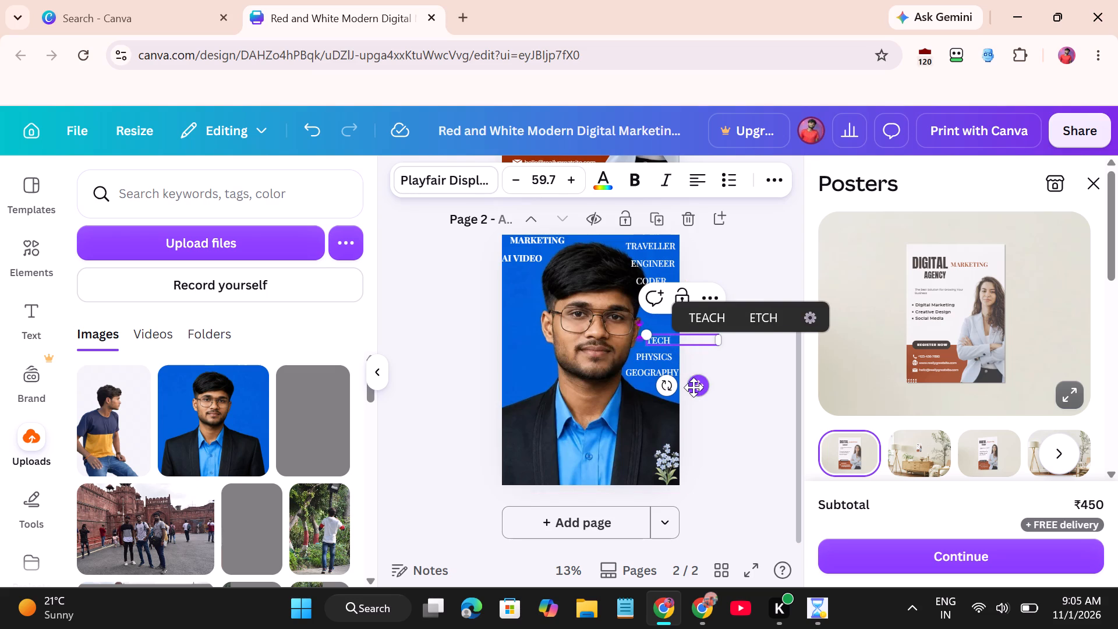
{"action": "right_click", "coordinate": [694, 387]}
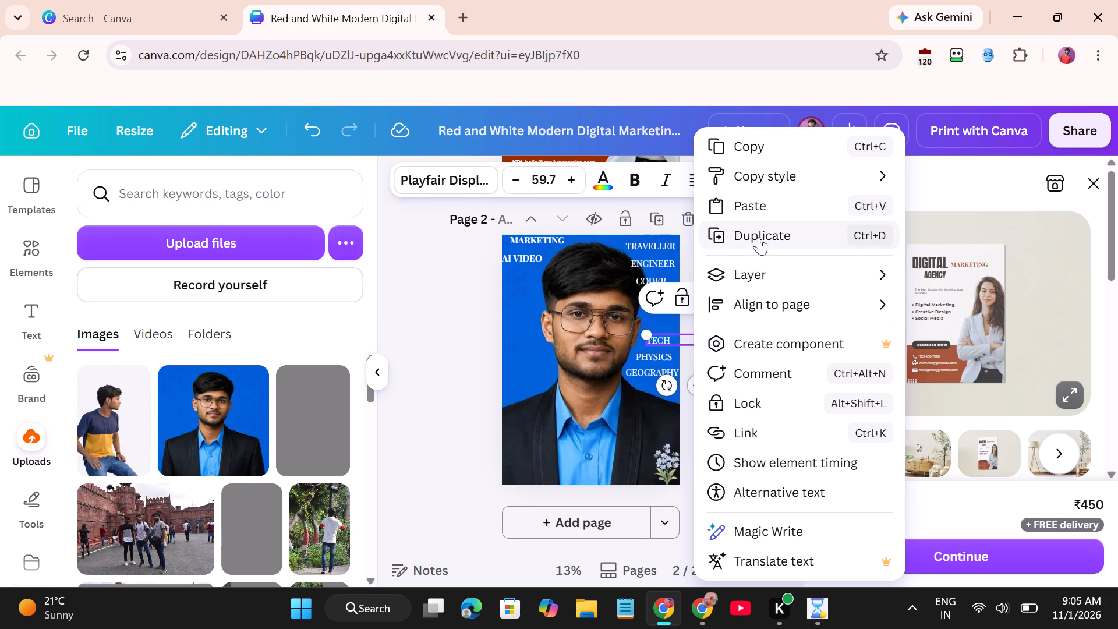
{"action": "left_click", "coordinate": [759, 237]}
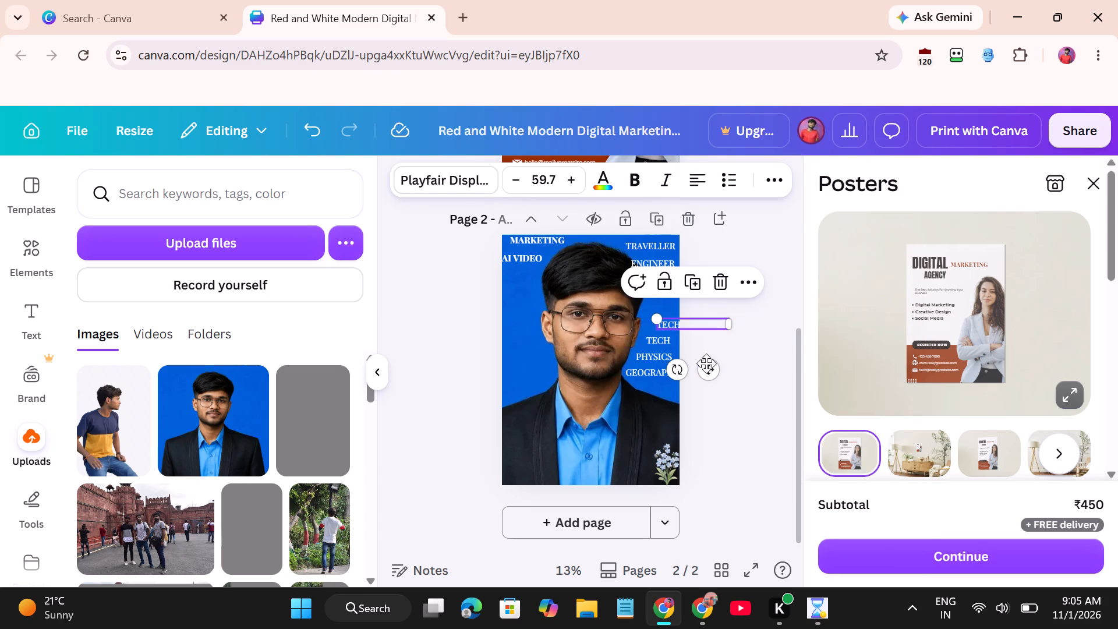
{"action": "left_click_drag", "start_coordinate": [709, 370], "coordinate": [689, 355]}
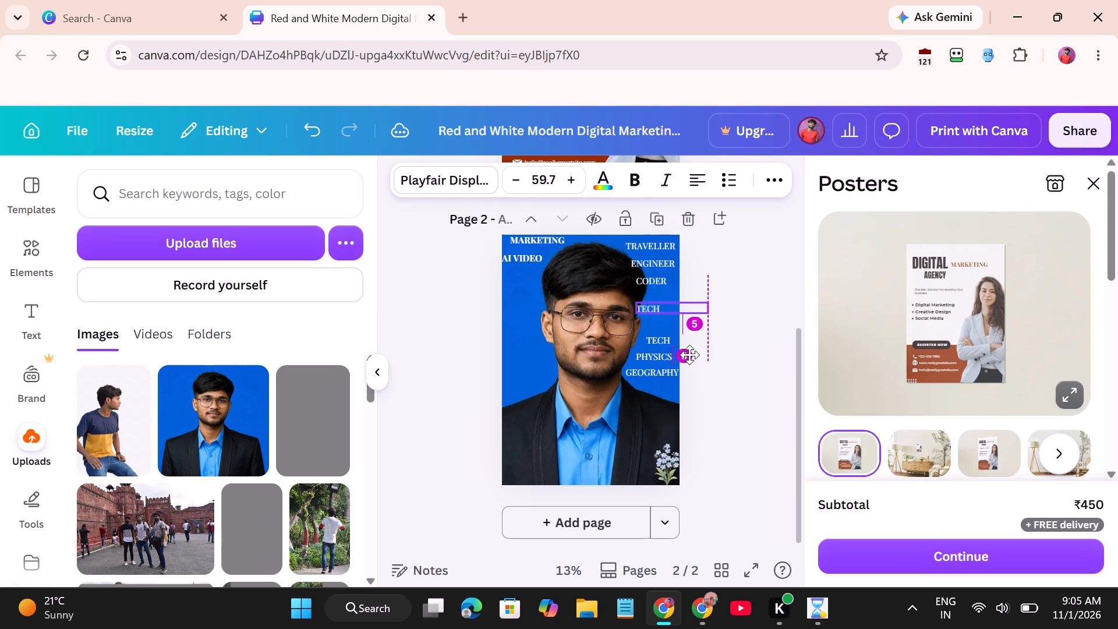
{"action": "left_click_drag", "start_coordinate": [689, 355], "coordinate": [692, 358]}
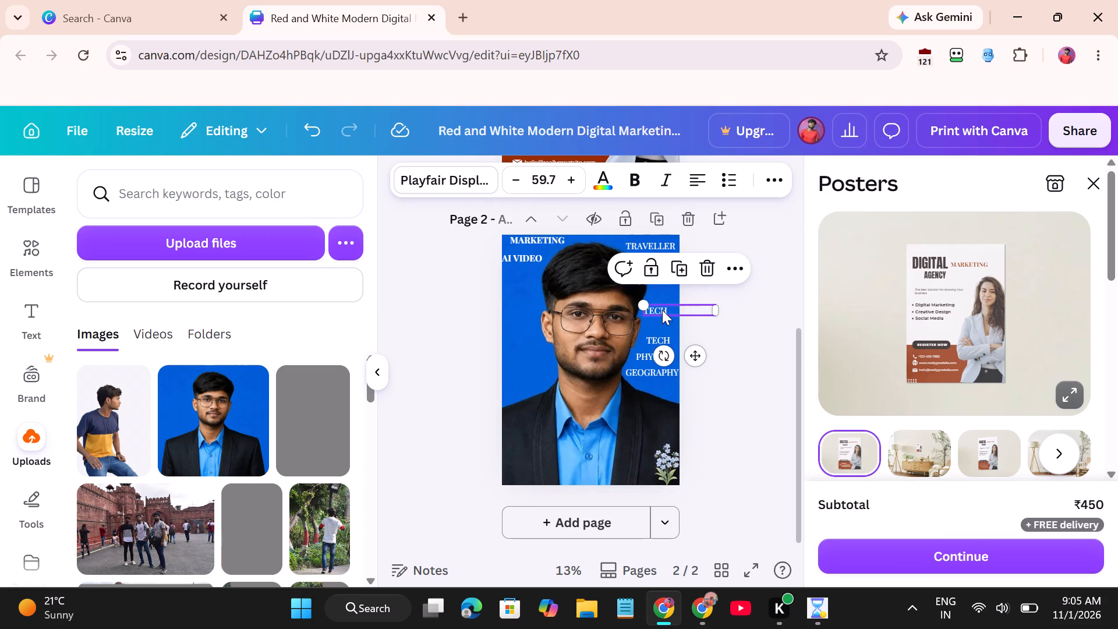
{"action": "double_click", "coordinate": [662, 310]}
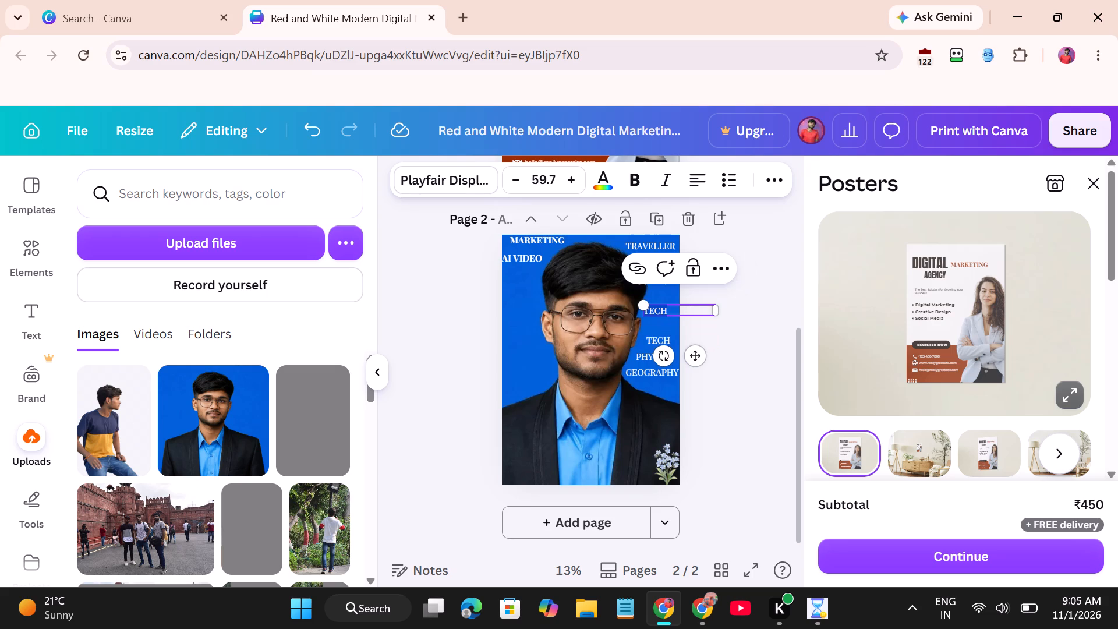
{"action": "type", "text": "GEO"}
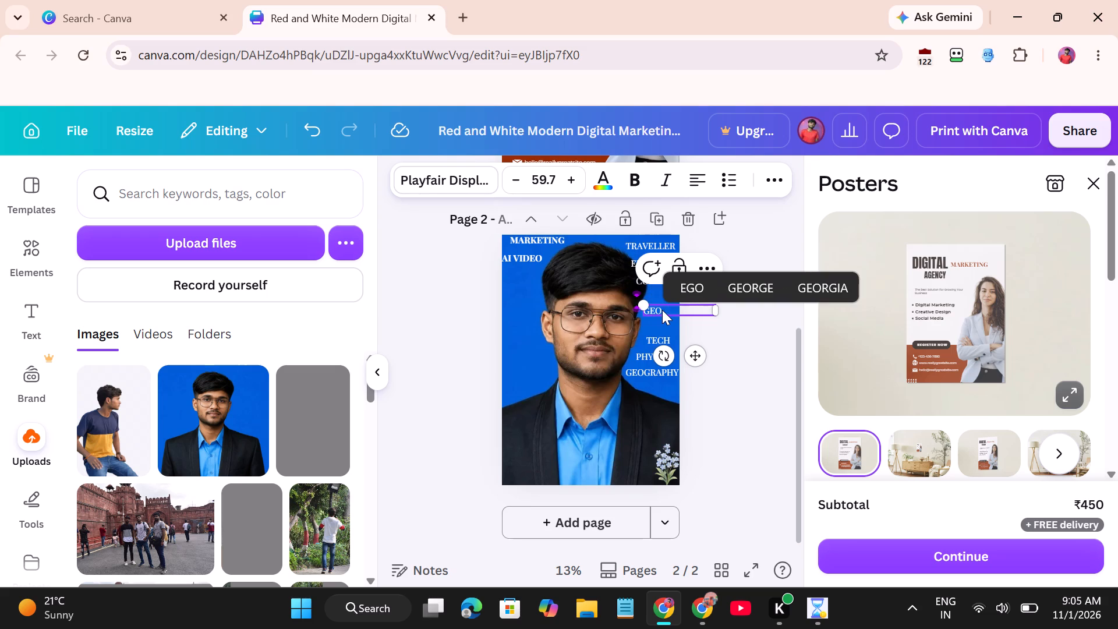
{"action": "key", "text": "space"}
{"action": "type", "text": "pli"}
{"action": "type", "text": "tic"}
{"action": "key", "text": "s"}
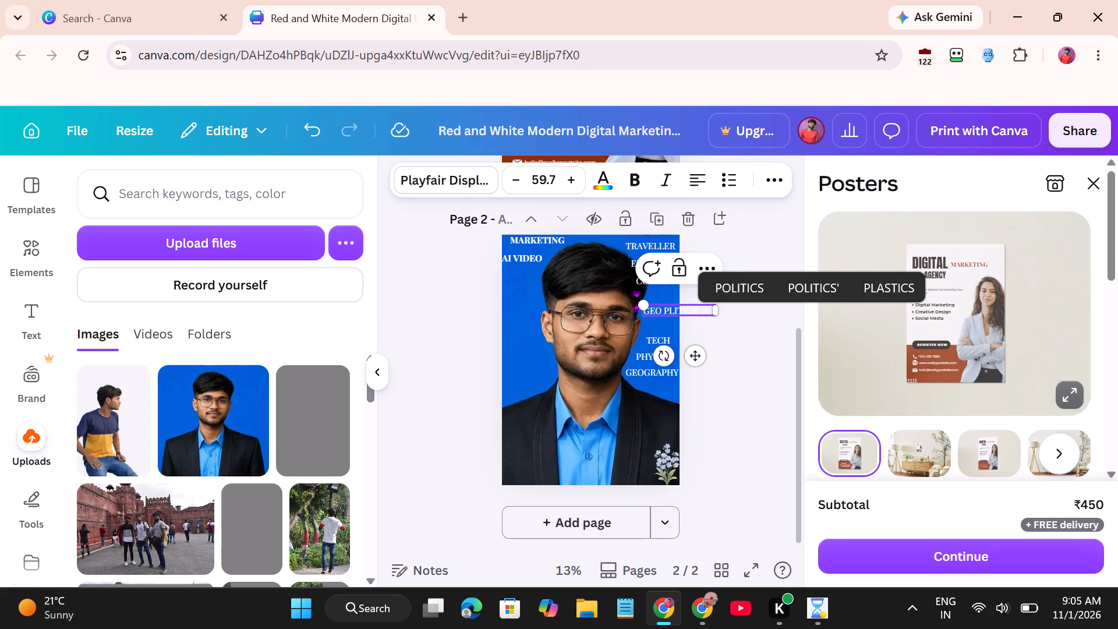
Shrink the GEO PLITICS text to size 57.2 and move it to the lower-left area of page 2, over the jacket.
{"action": "left_click_drag", "start_coordinate": [644, 302], "coordinate": [649, 309]}
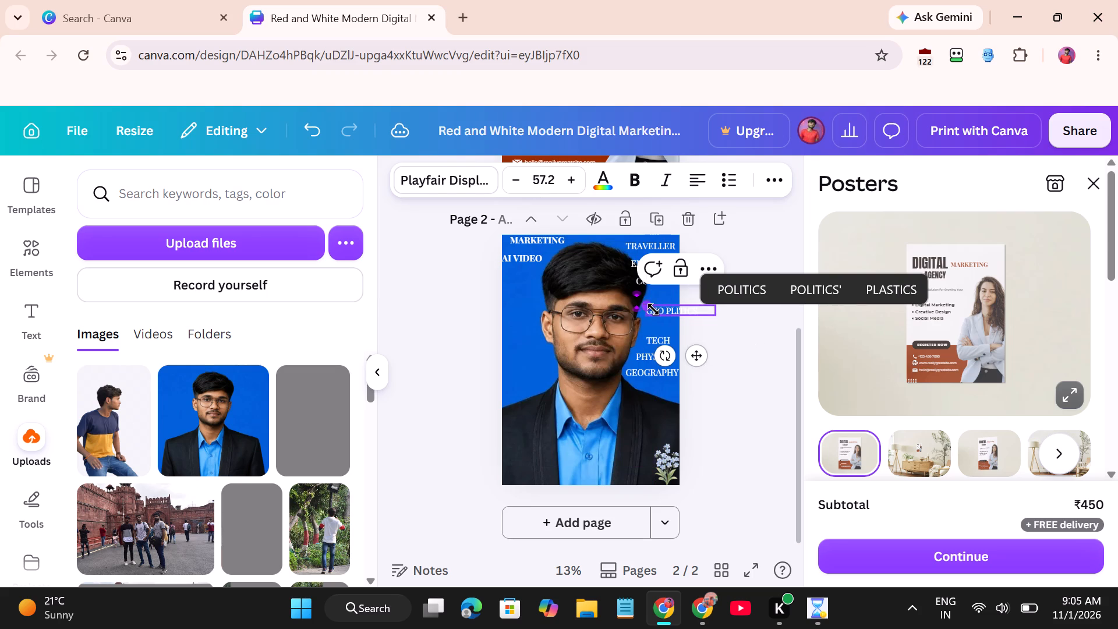
{"action": "left_click_drag", "start_coordinate": [697, 352], "coordinate": [546, 317]}
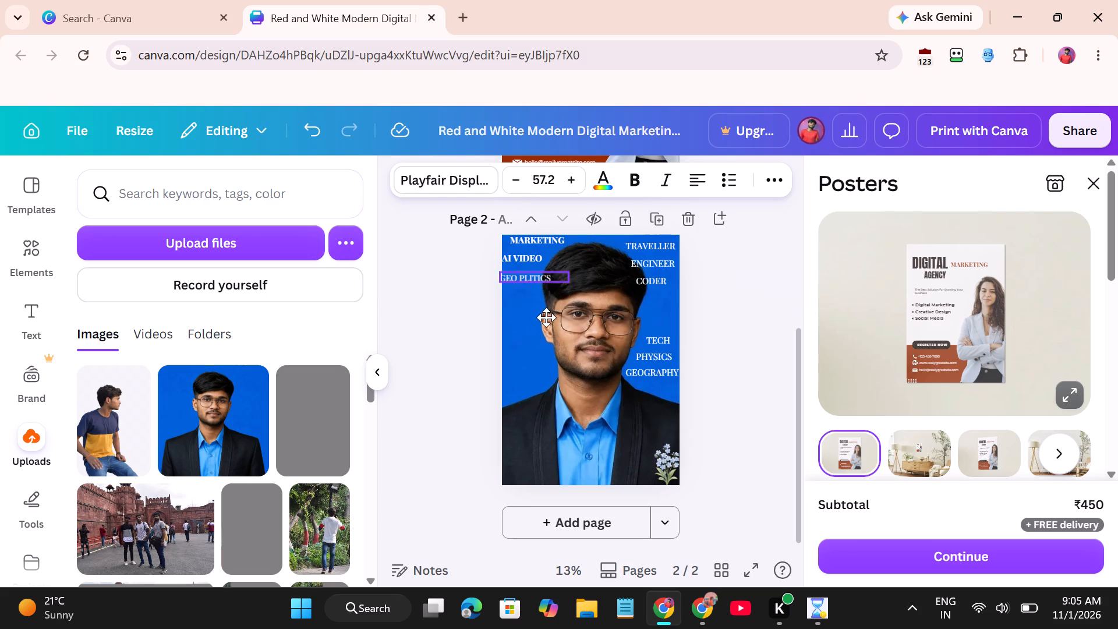
{"action": "left_click_drag", "start_coordinate": [546, 317], "coordinate": [550, 458]}
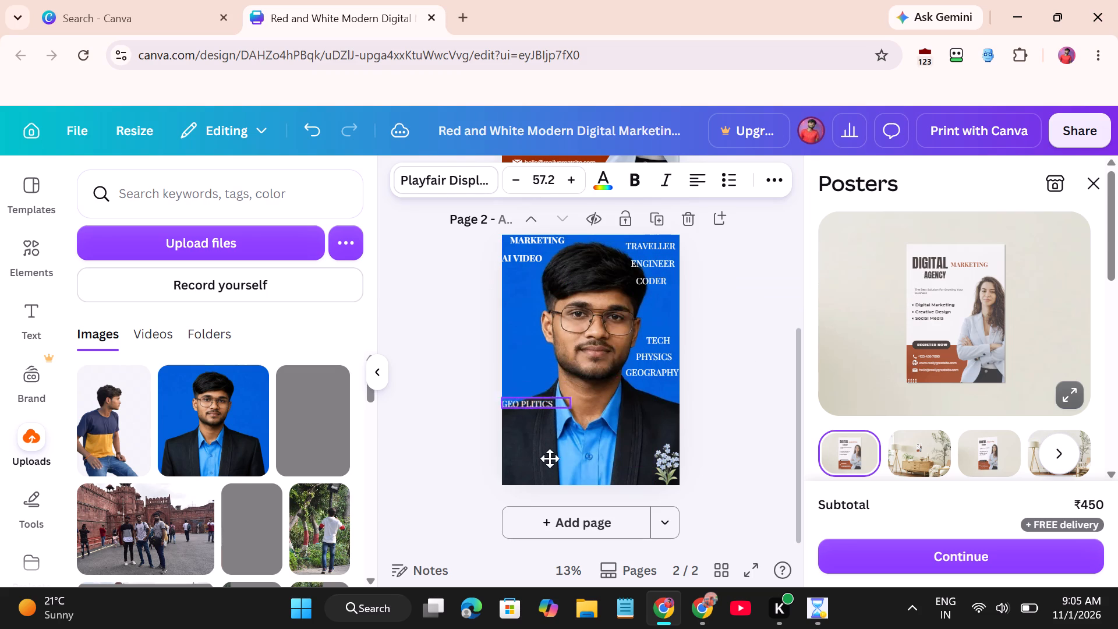
{"action": "left_click_drag", "start_coordinate": [550, 458], "coordinate": [558, 479]}
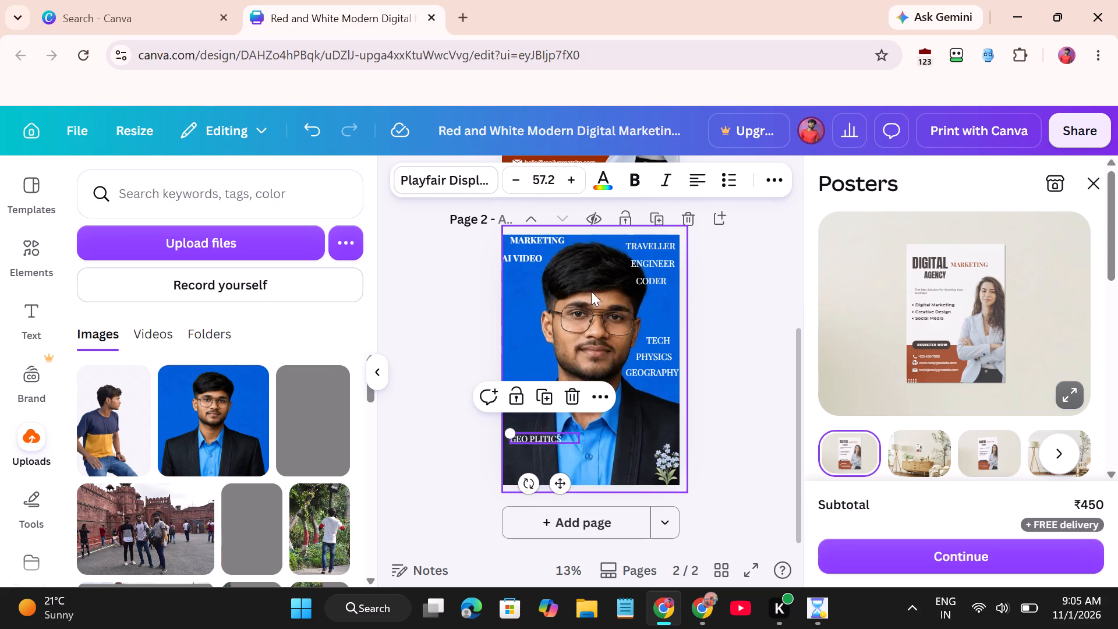
Duplicate the AI VIDEO text, replace the copy's wording with FARMING and place it above GEO PLITICS at the page's left edge.
{"action": "right_click", "coordinate": [528, 258]}
{"action": "left_click", "coordinate": [574, 228]}
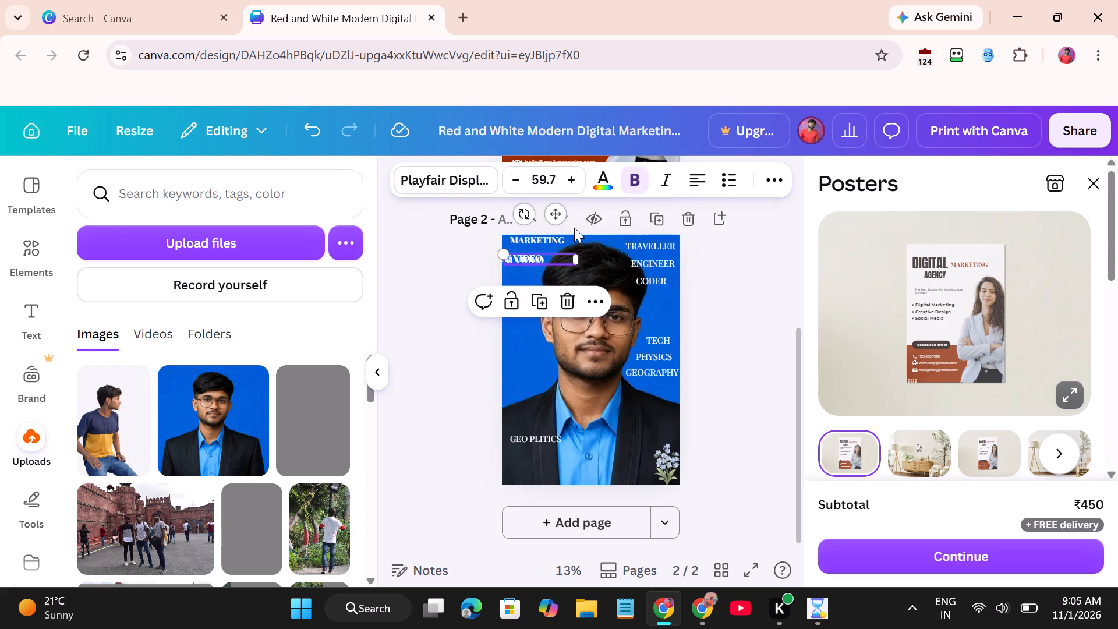
{"action": "left_click_drag", "start_coordinate": [543, 255], "coordinate": [541, 284]}
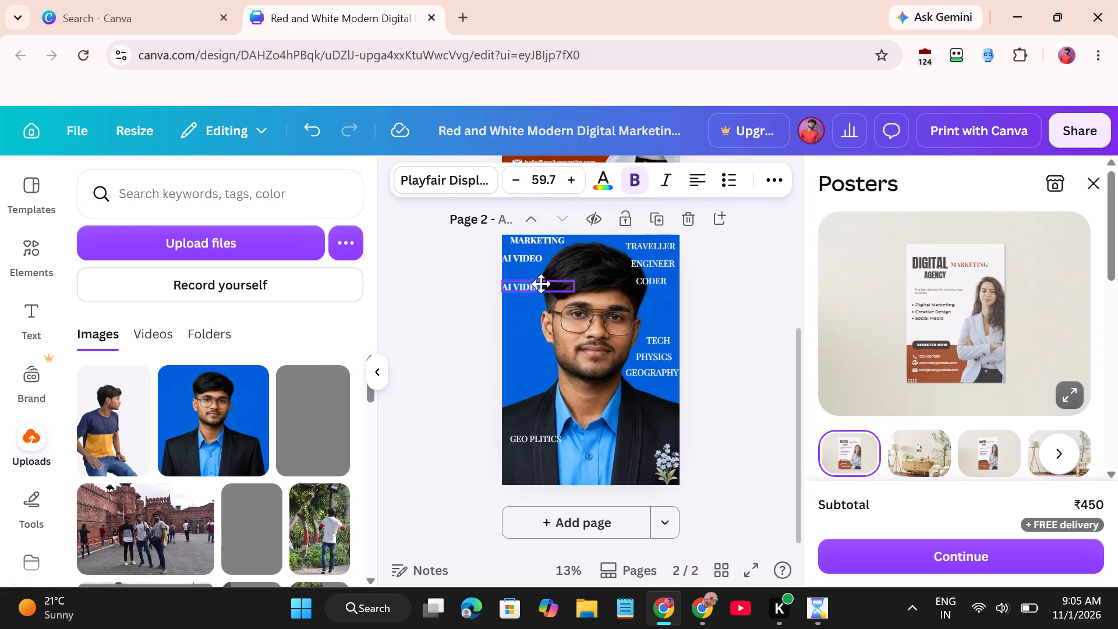
{"action": "left_click_drag", "start_coordinate": [541, 284], "coordinate": [540, 286]}
{"action": "double_click", "coordinate": [536, 288]}
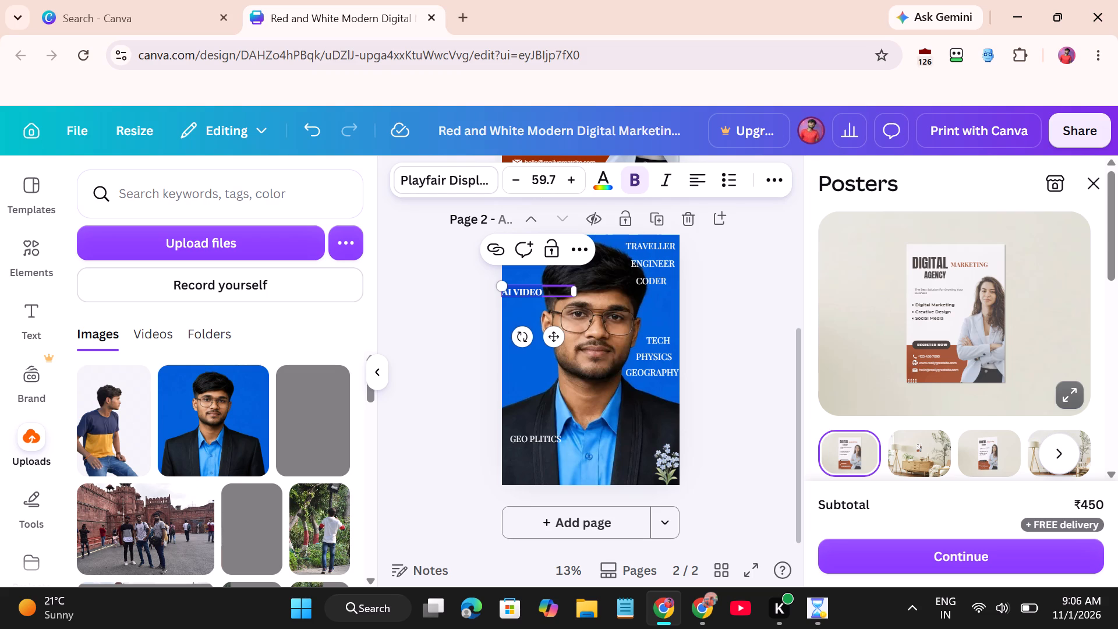
{"action": "type", "text": "farming"}
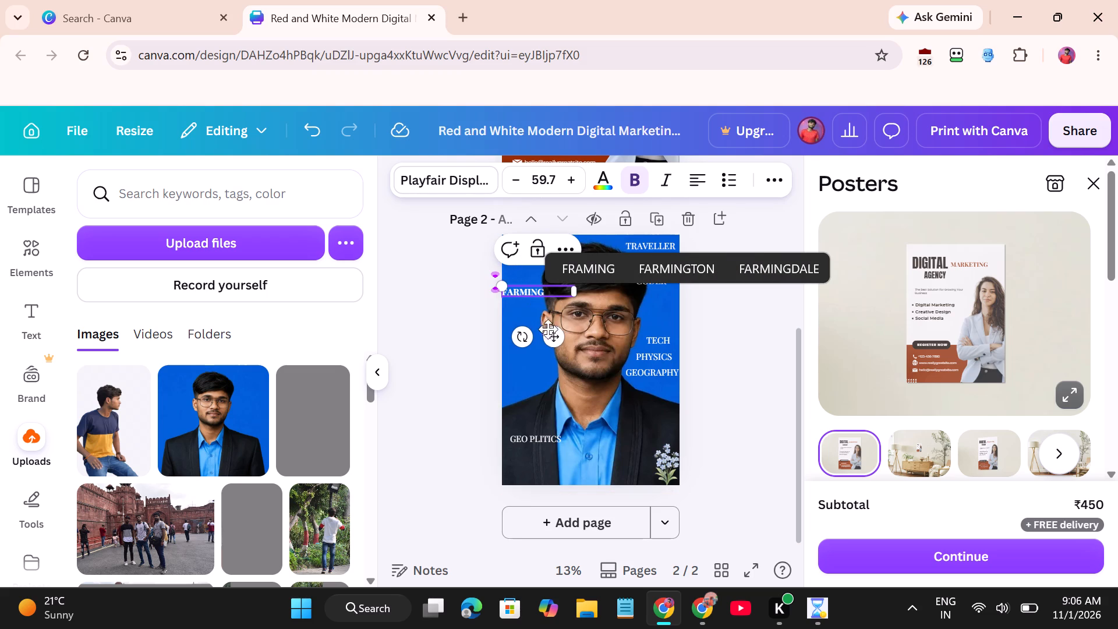
{"action": "left_click_drag", "start_coordinate": [551, 333], "coordinate": [553, 443]}
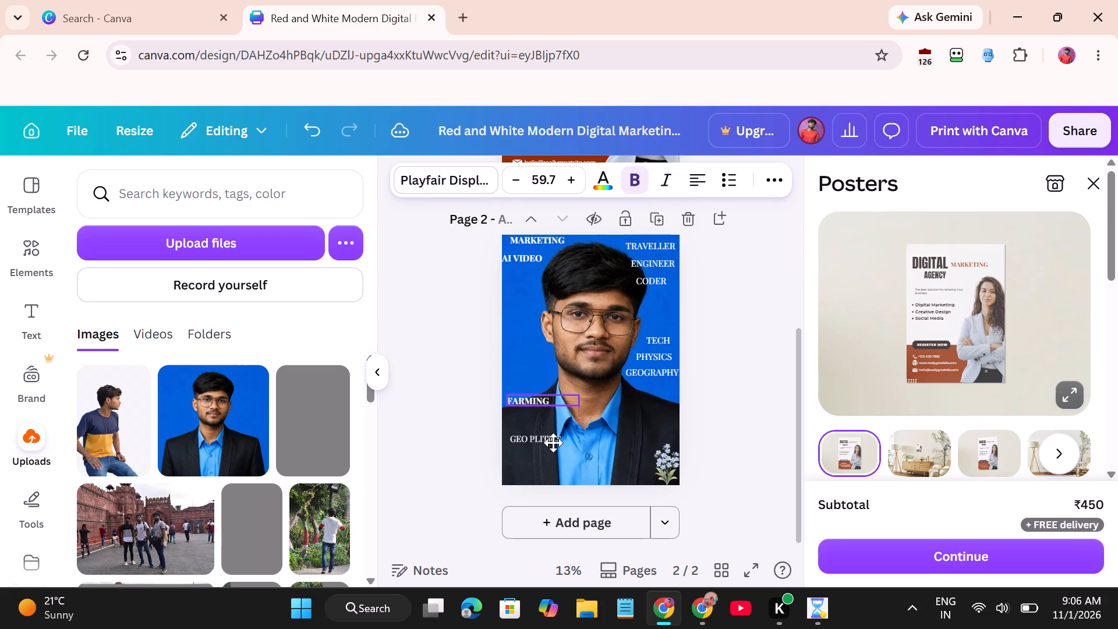
{"action": "left_click_drag", "start_coordinate": [553, 443], "coordinate": [549, 448]}
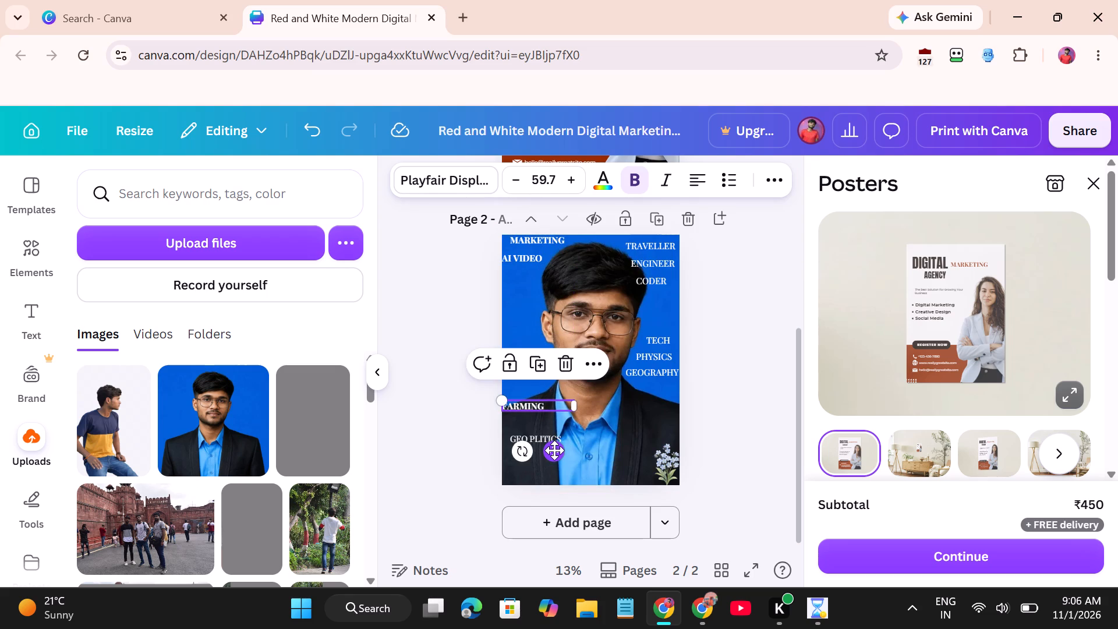
Duplicate the FARMING text, move the copy up above the original, and replace its wording with HODOPHILE.
{"action": "right_click", "coordinate": [554, 450]}
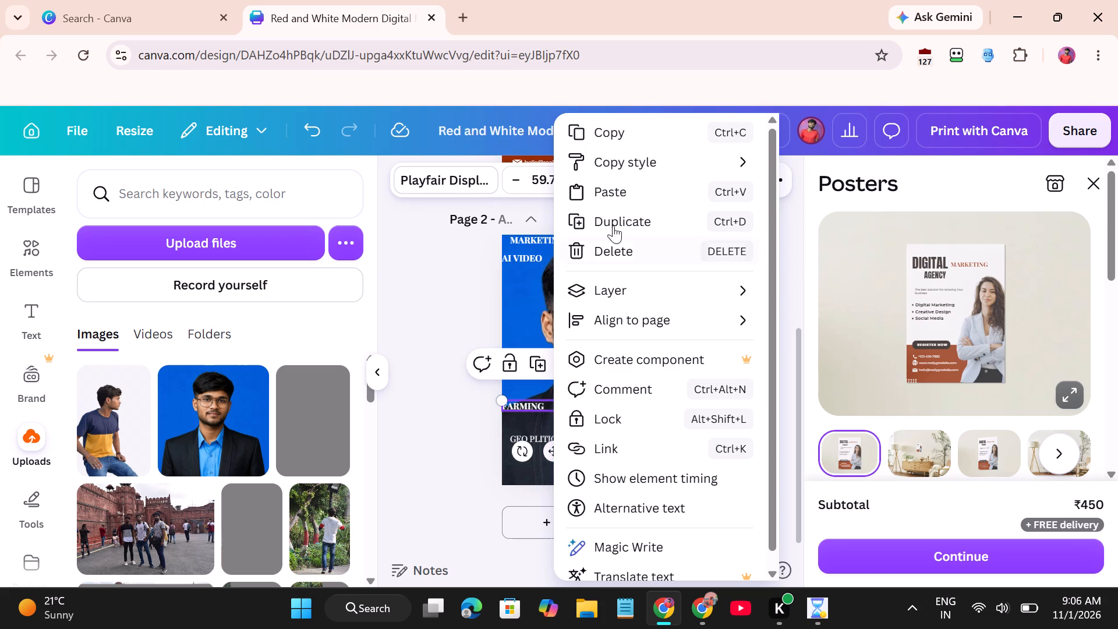
{"action": "left_click", "coordinate": [618, 224]}
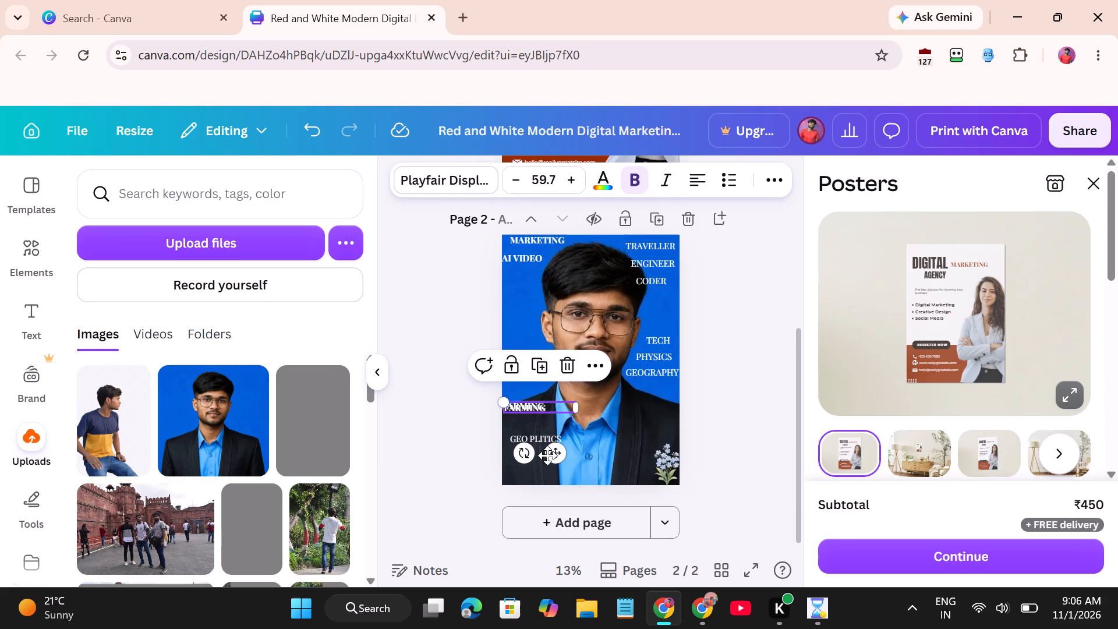
{"action": "left_click_drag", "start_coordinate": [547, 455], "coordinate": [547, 418]}
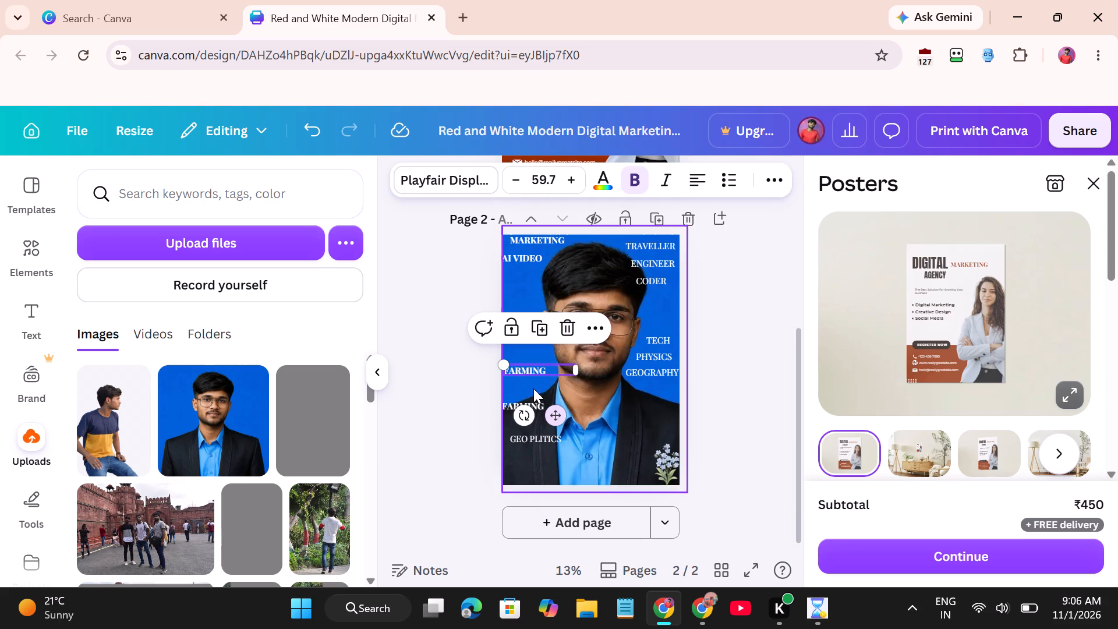
{"action": "double_click", "coordinate": [527, 370]}
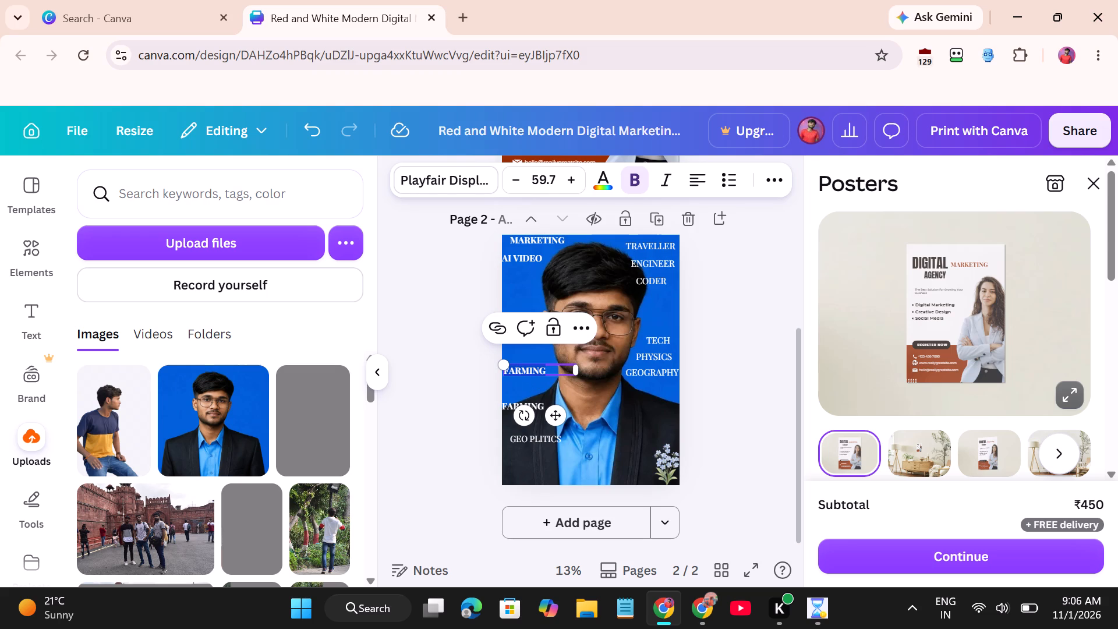
{"action": "type", "text": "hodo"}
{"action": "type", "text": "phhi"}
{"action": "key", "text": "BackSpace"}
{"action": "key", "text": "BackSpace"}
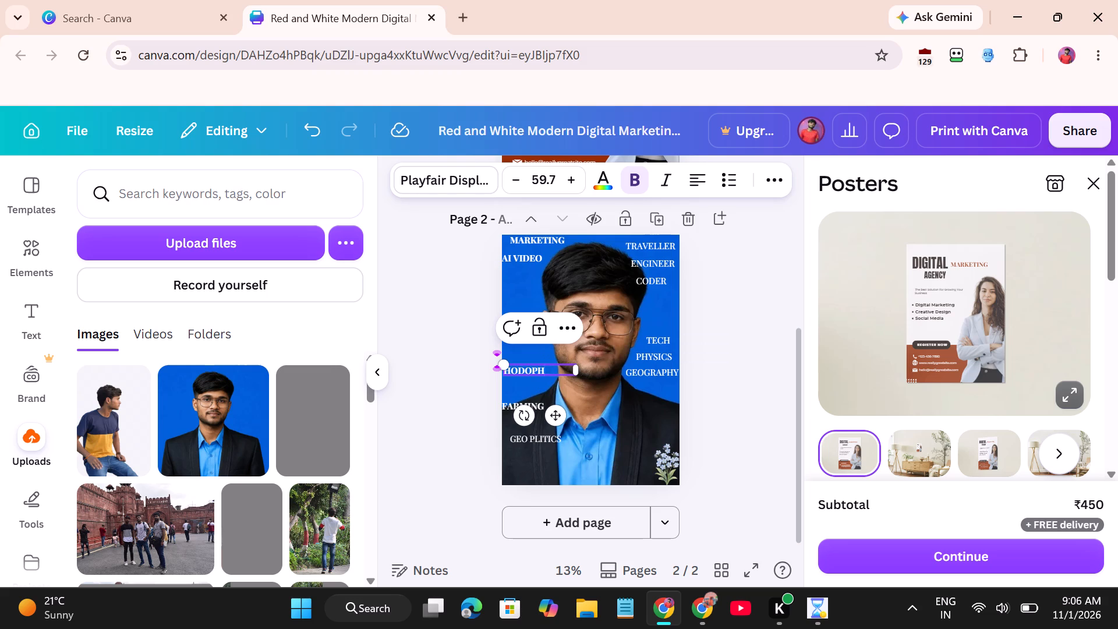
{"action": "type", "text": "ile"}
Shrink the HODOPHILE text to size 45.9 and move it down to sit just above FARMING.
{"action": "left_click_drag", "start_coordinate": [506, 365], "coordinate": [522, 376]}
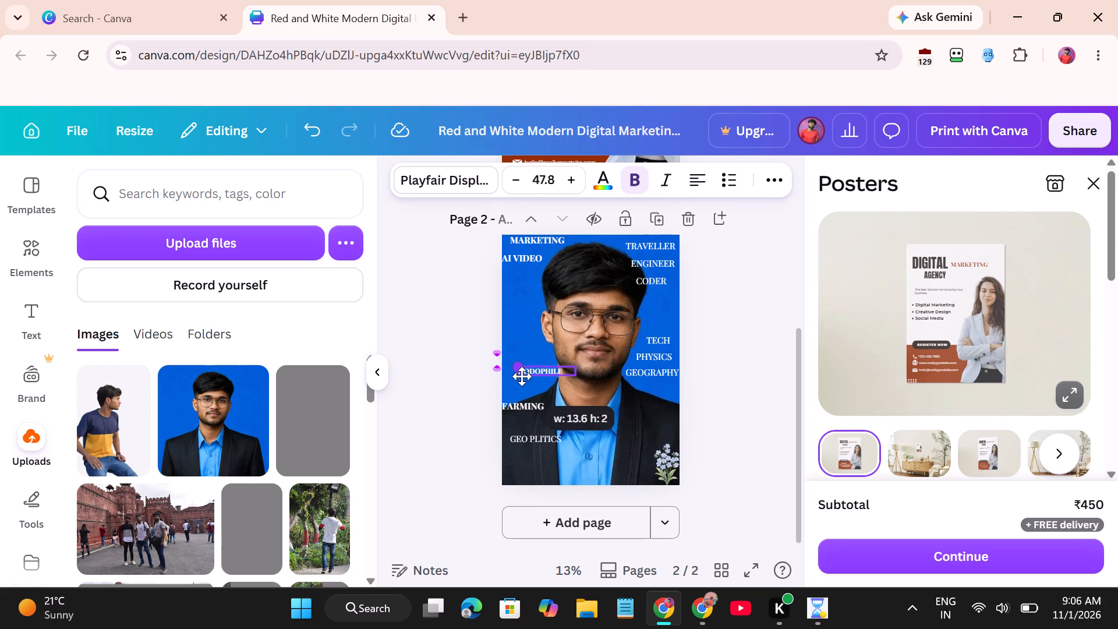
{"action": "left_click_drag", "start_coordinate": [522, 376], "coordinate": [521, 379]}
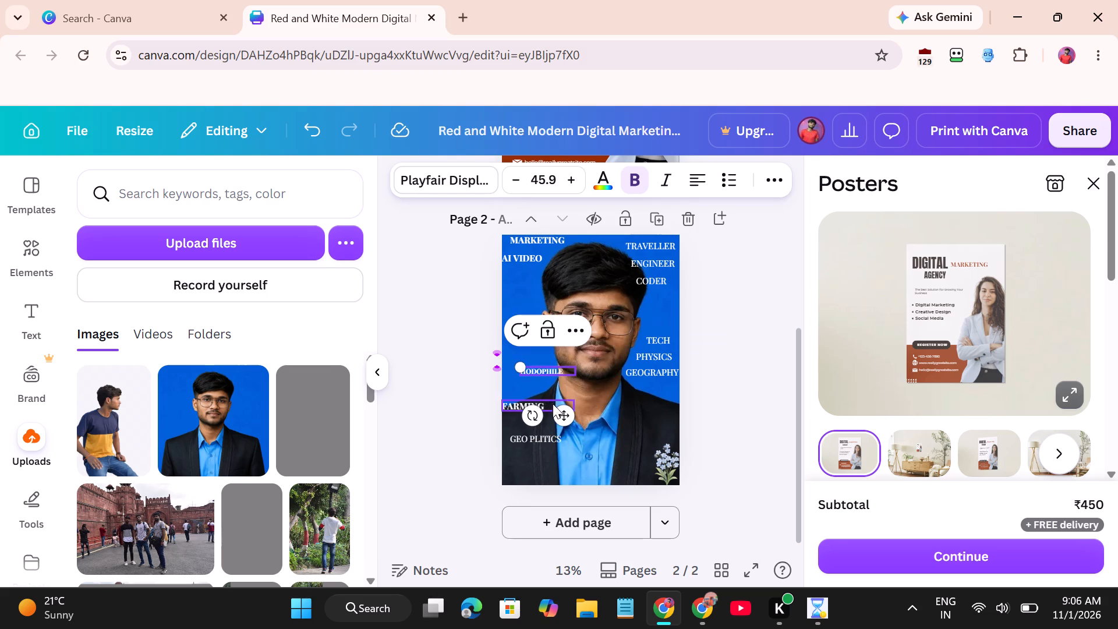
{"action": "left_click_drag", "start_coordinate": [564, 409], "coordinate": [558, 418]}
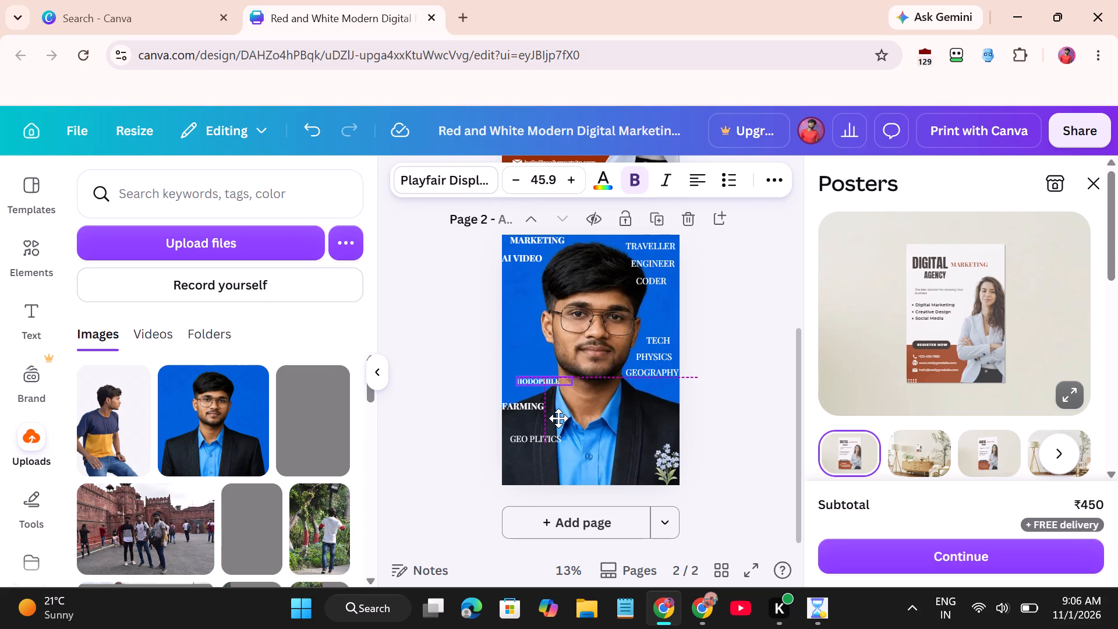
{"action": "left_click_drag", "start_coordinate": [558, 418], "coordinate": [557, 425]}
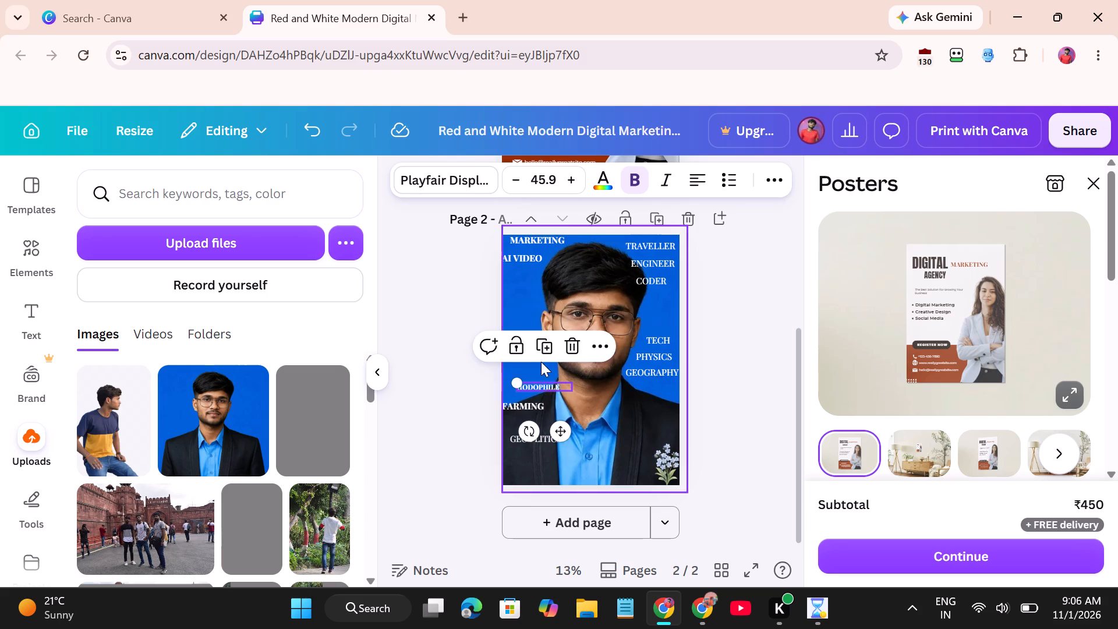
Duplicate the HODOPHILE text, move the copy to the page's left edge above the original, and replace its wording with SKETCHING.
{"action": "right_click", "coordinate": [560, 426]}
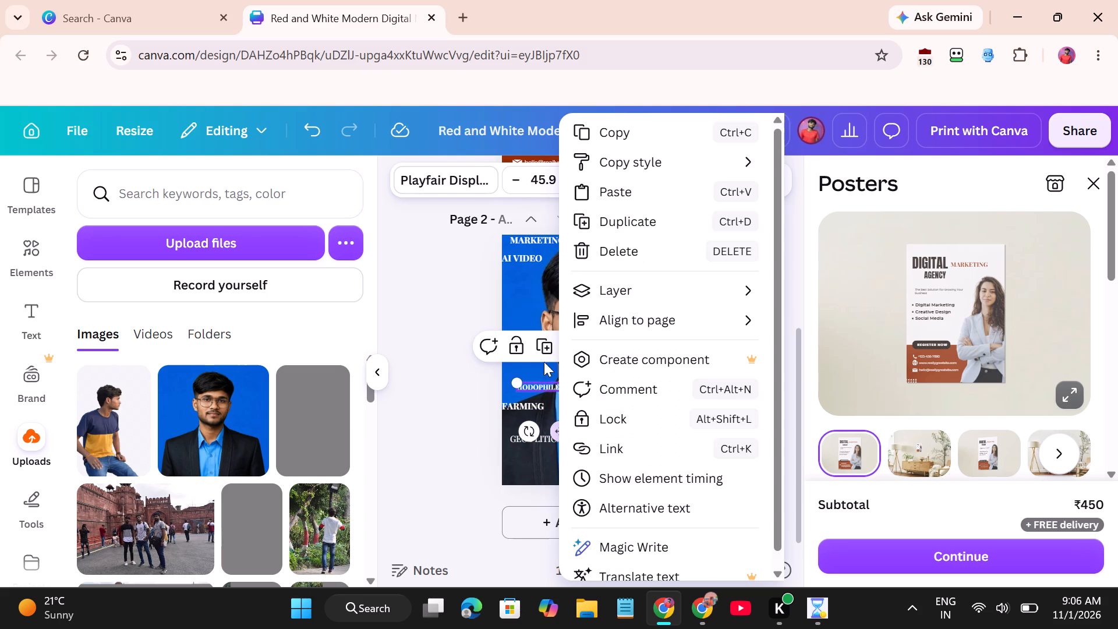
{"action": "left_click", "coordinate": [611, 216]}
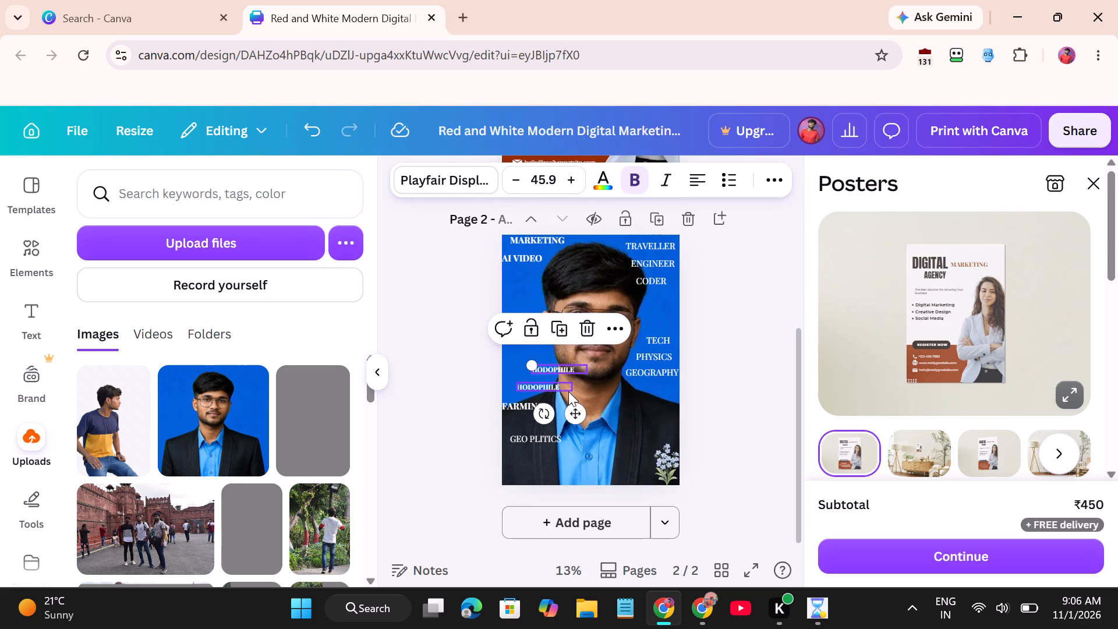
{"action": "left_click_drag", "start_coordinate": [576, 413], "coordinate": [548, 409]}
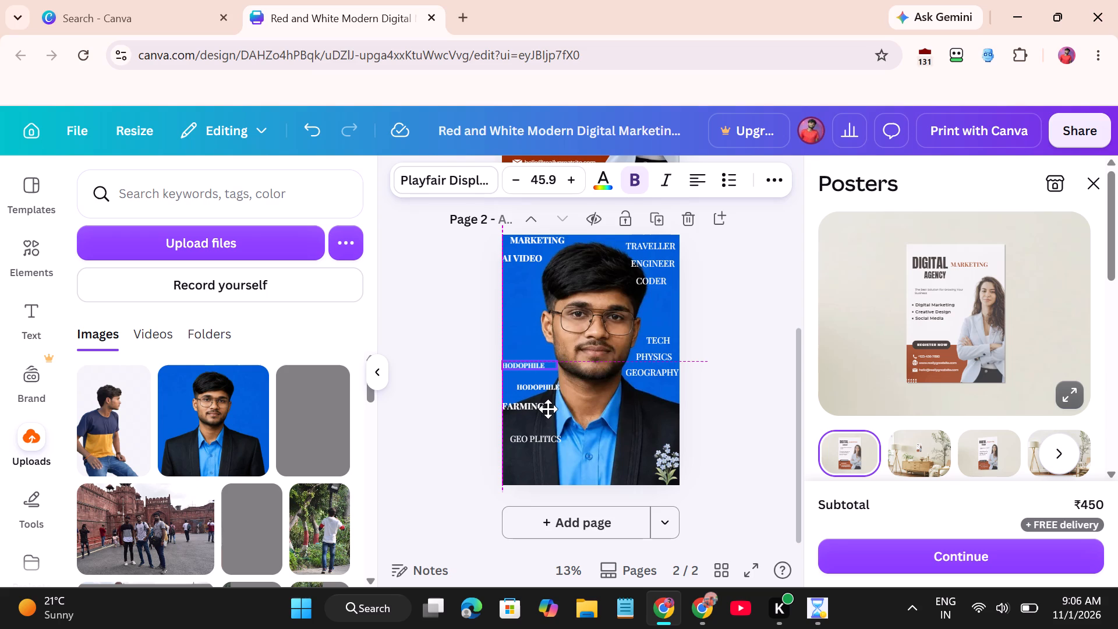
{"action": "left_click_drag", "start_coordinate": [548, 409], "coordinate": [545, 411]}
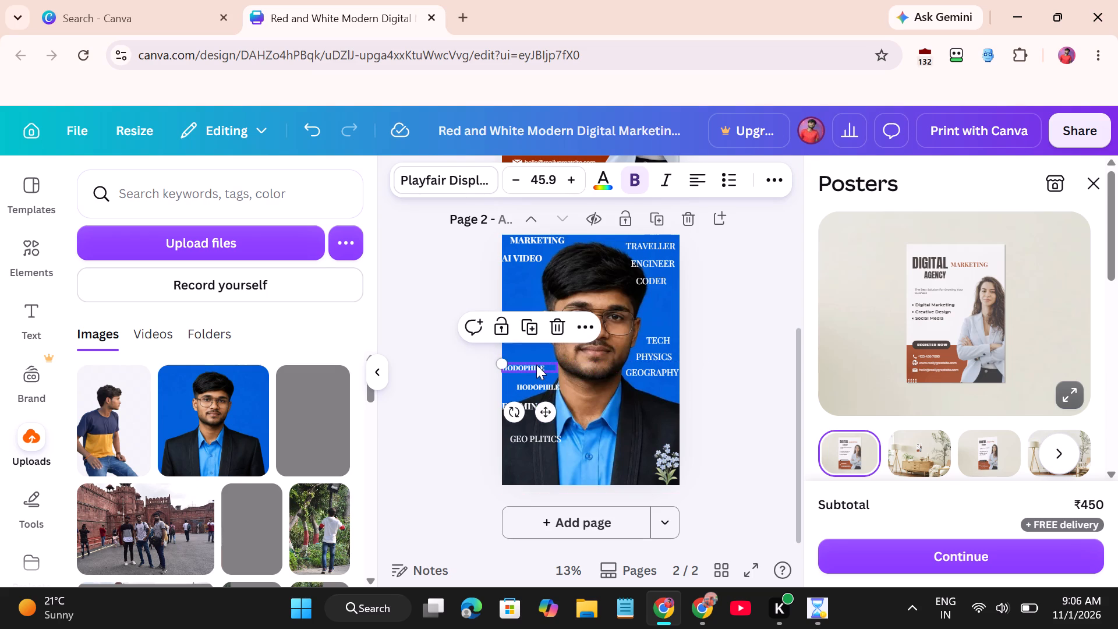
{"action": "double_click", "coordinate": [536, 365]}
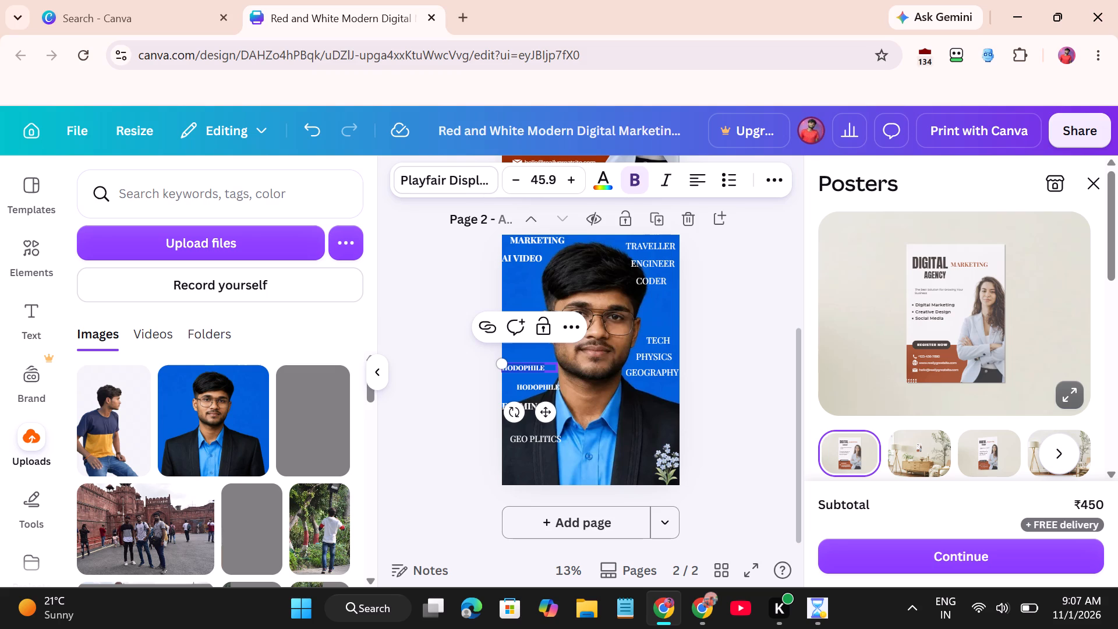
{"action": "type", "text": "sket"}
{"action": "type", "text": "ching"}
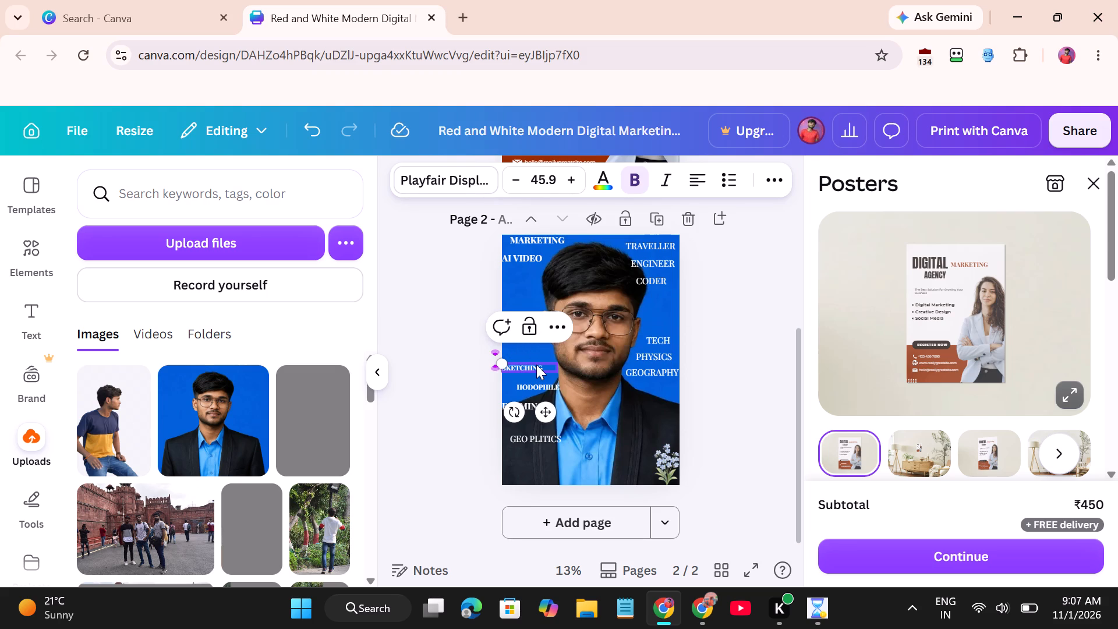
Duplicate the SKETCHING text and replace the wording of the upper copy with CONTENT WRITING.
{"action": "right_click", "coordinate": [546, 421]}
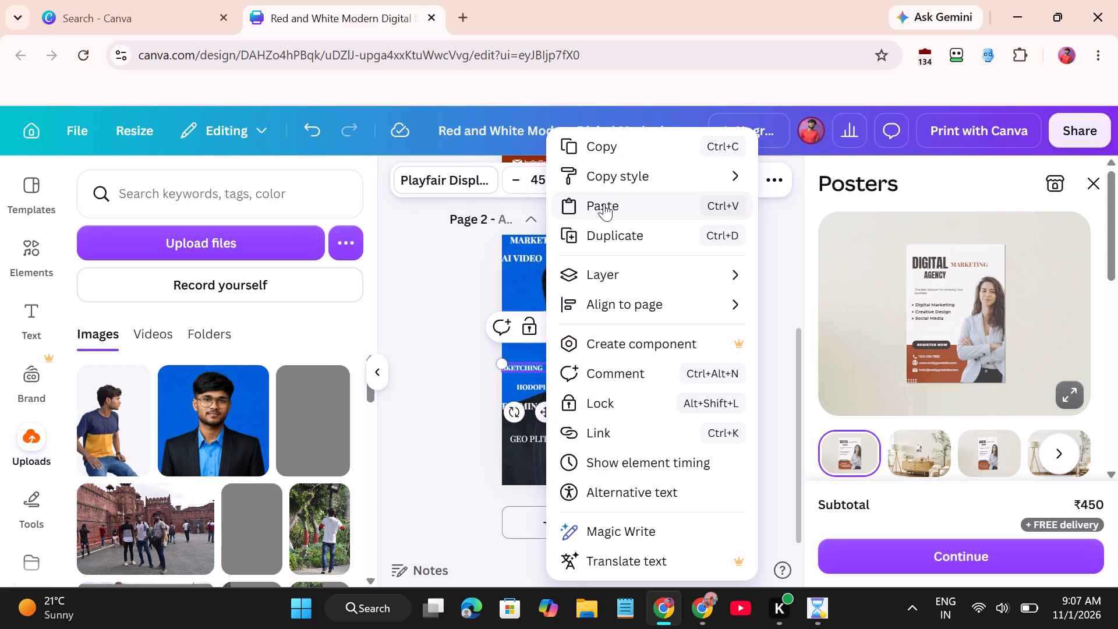
{"action": "left_click", "coordinate": [610, 236]}
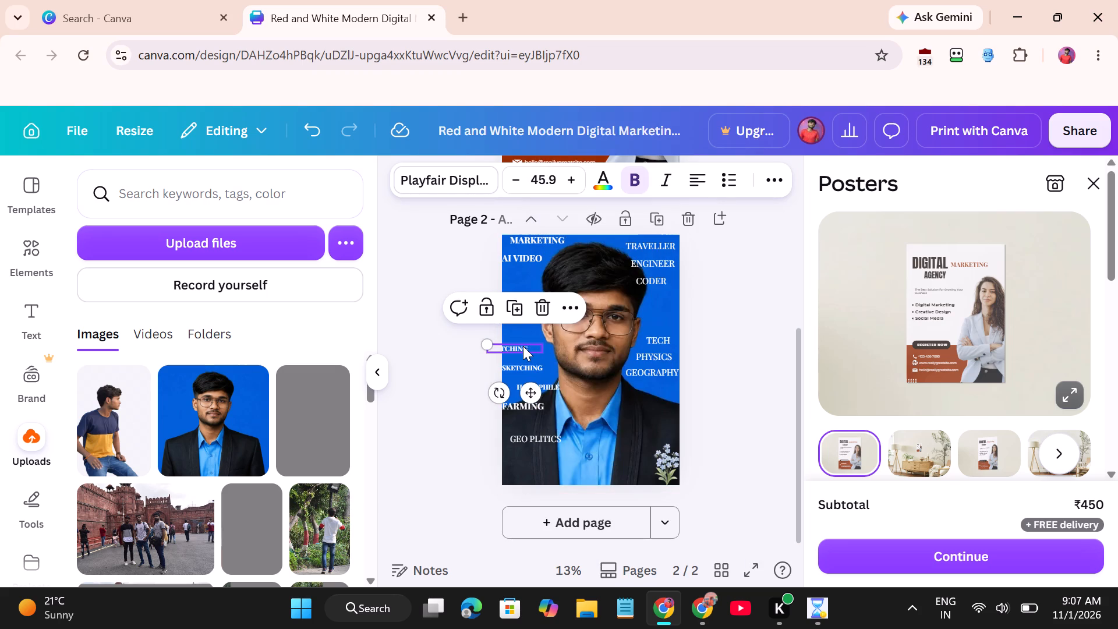
{"action": "double_click", "coordinate": [523, 346]}
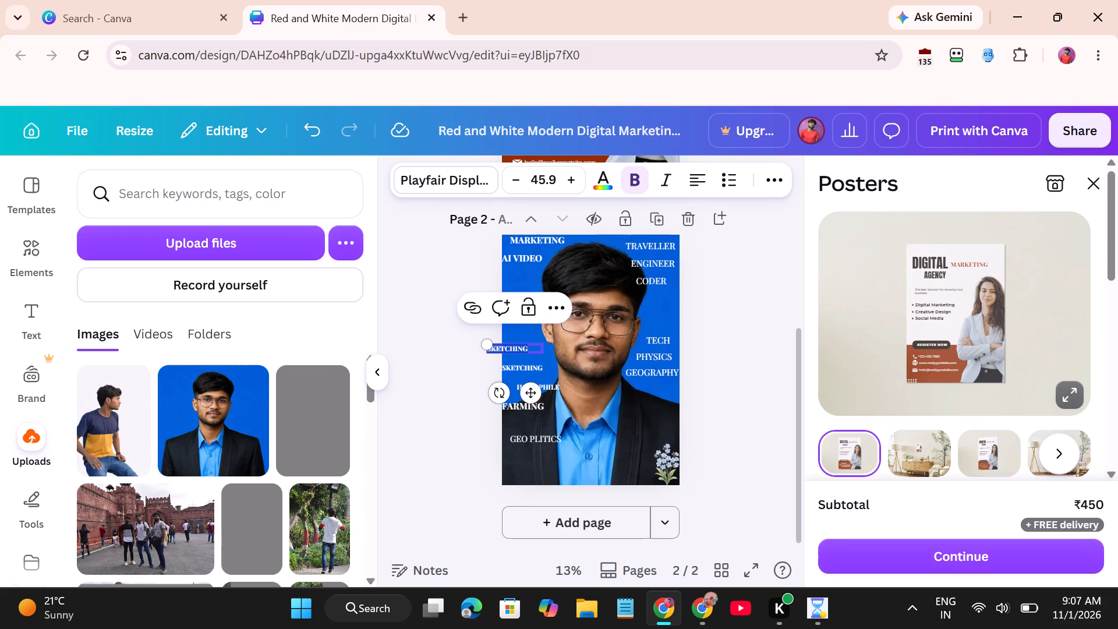
{"action": "type", "text": "content"}
{"action": "key", "text": "space"}
{"action": "type", "text": "writing"}
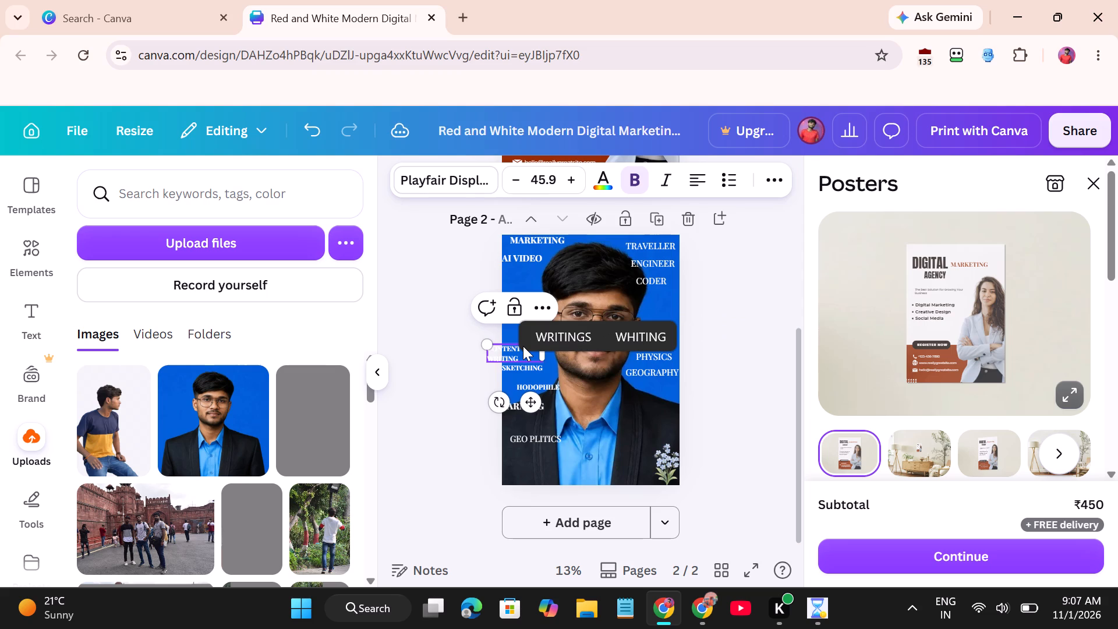
Enlarge the CONTENT WRITING text to size 71.2 and move it fully onto the page, just above SKETCHING.
{"action": "left_click_drag", "start_coordinate": [486, 342], "coordinate": [457, 342]}
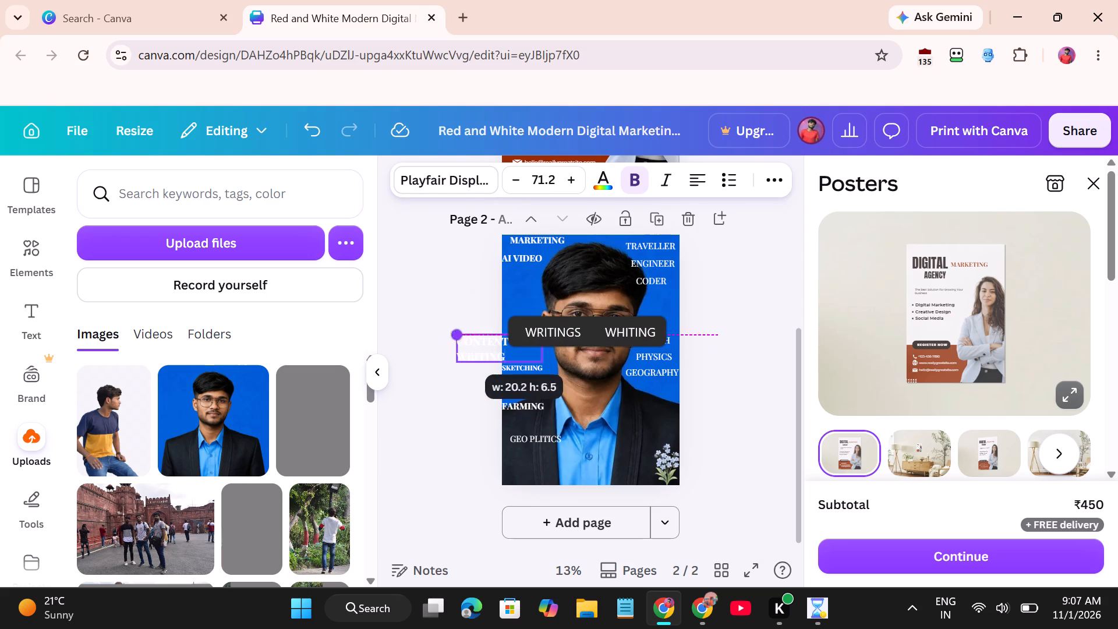
{"action": "left_click_drag", "start_coordinate": [515, 404], "coordinate": [562, 406]}
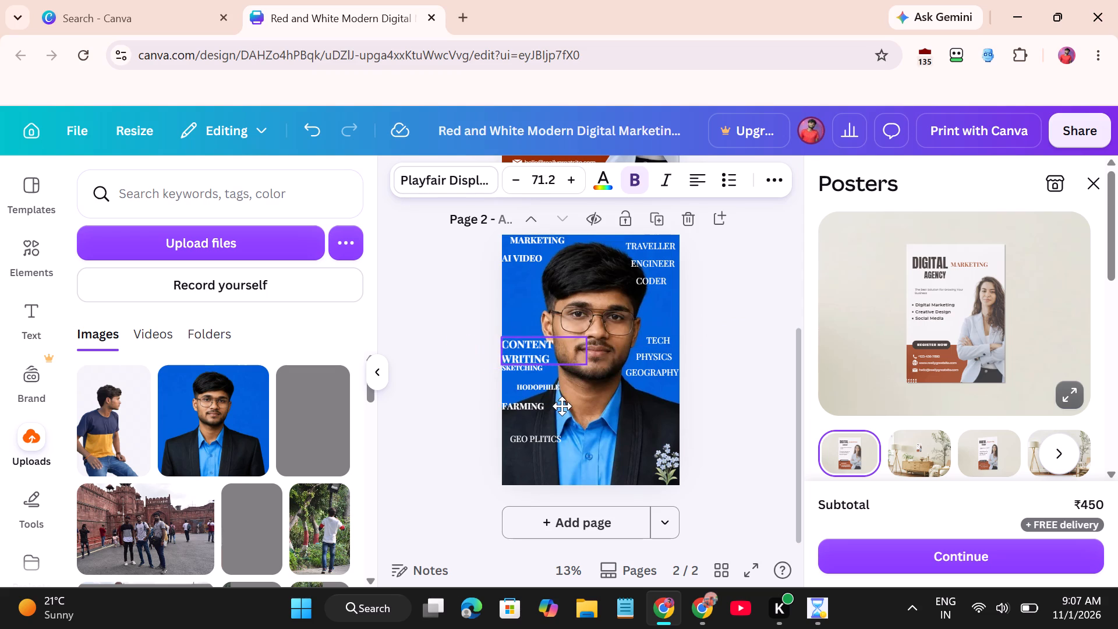
{"action": "left_click_drag", "start_coordinate": [562, 406], "coordinate": [564, 406]}
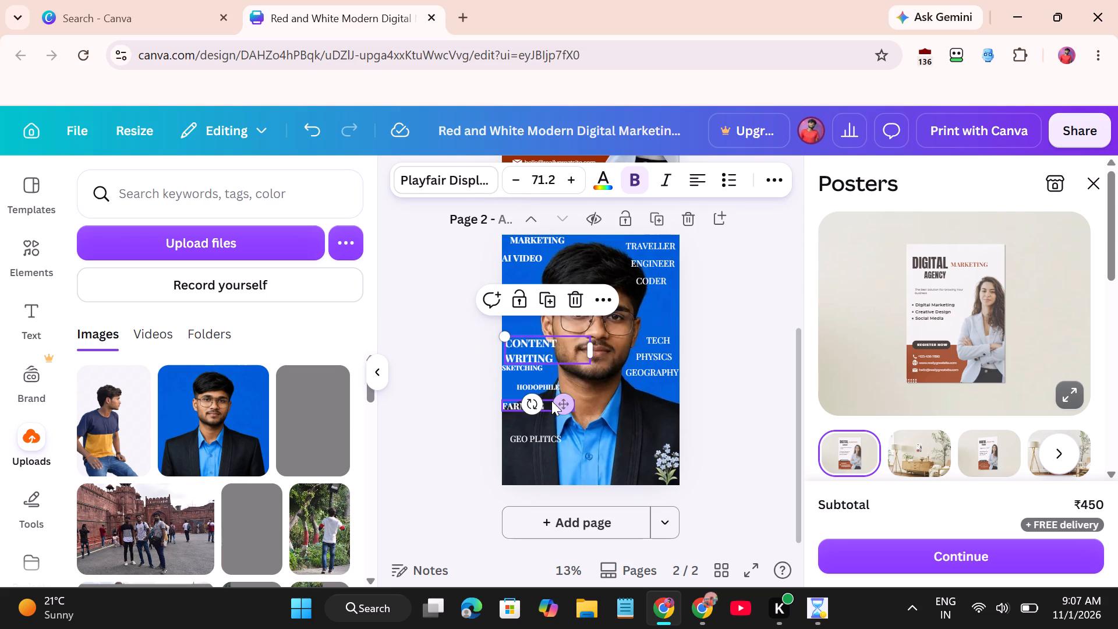
{"action": "left_click_drag", "start_coordinate": [557, 401], "coordinate": [557, 391]}
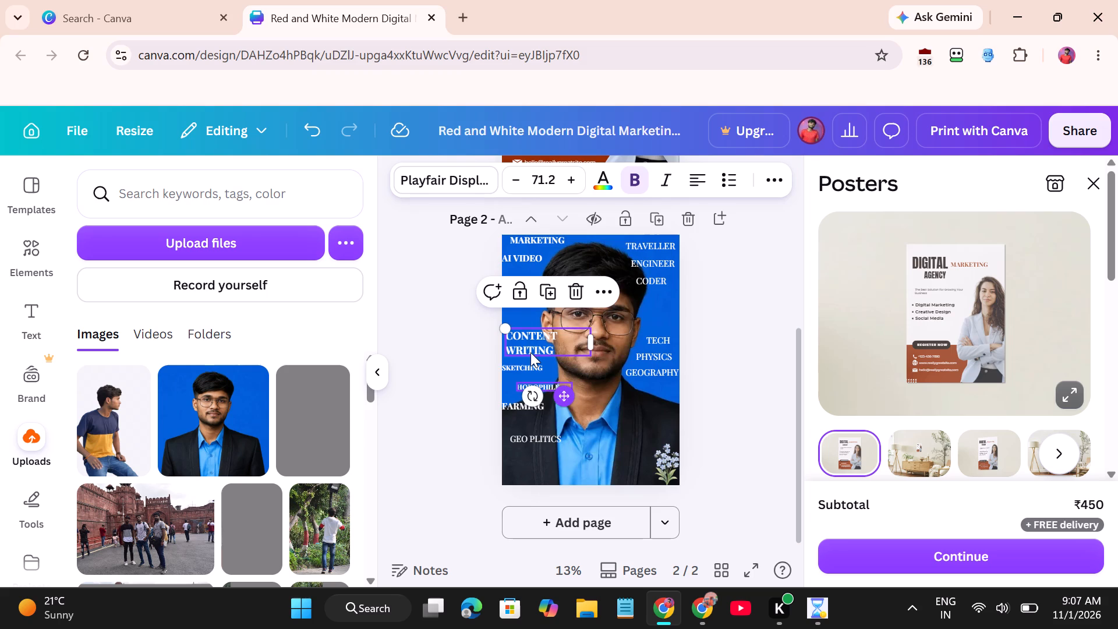
{"action": "right_click", "coordinate": [542, 340]}
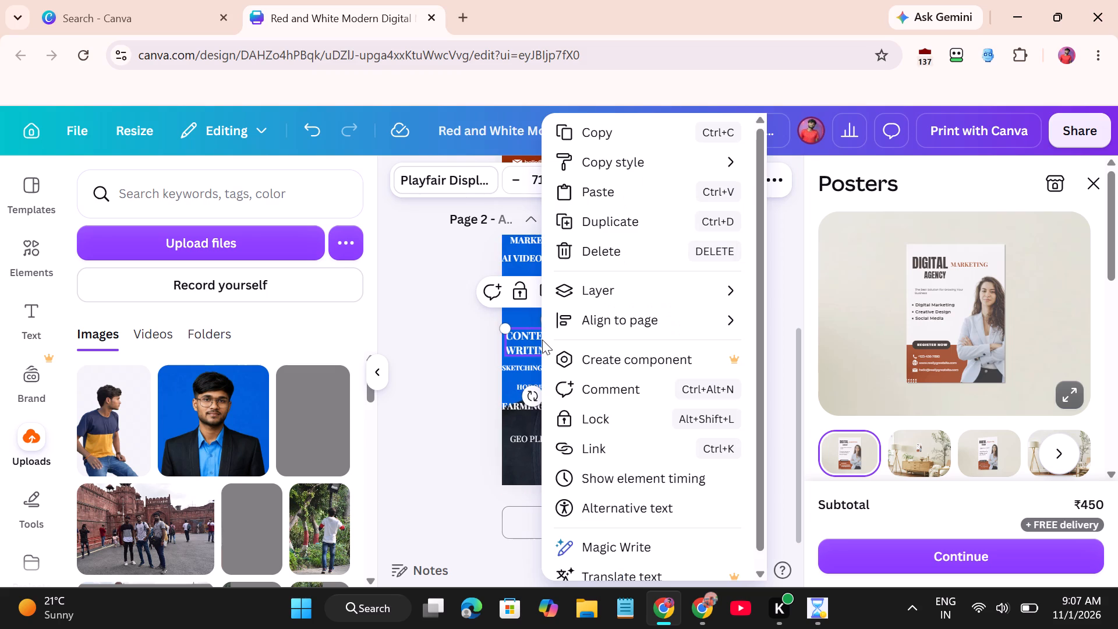
{"action": "left_click", "coordinate": [519, 375]}
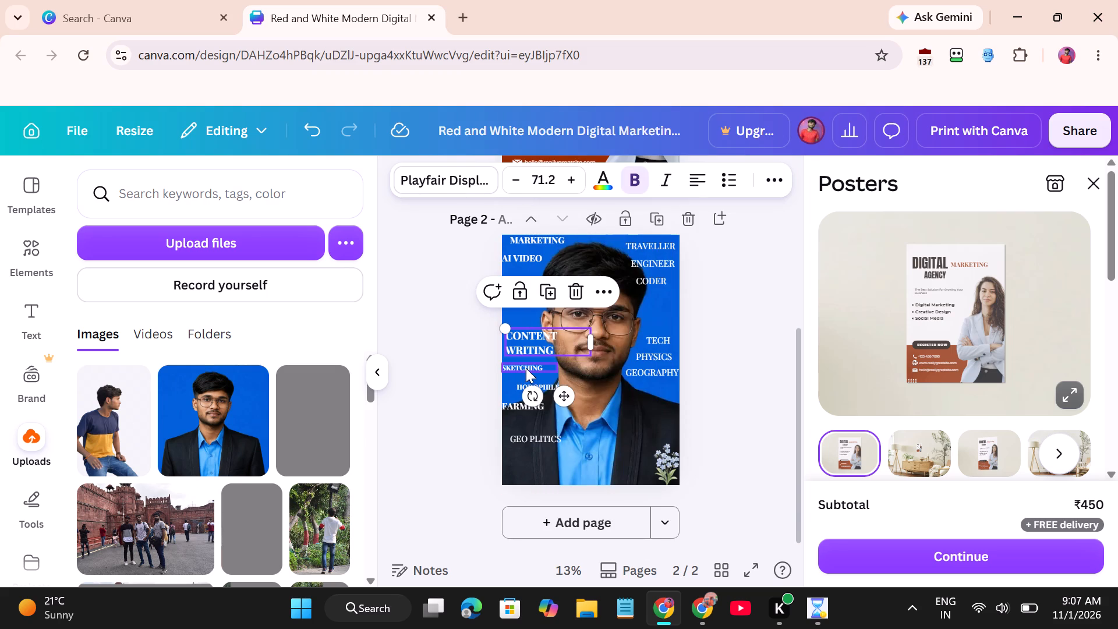
Nudge the SKETCHING text slightly down, between CONTENT WRITING and HODOPHILE.
{"action": "left_click", "coordinate": [526, 368]}
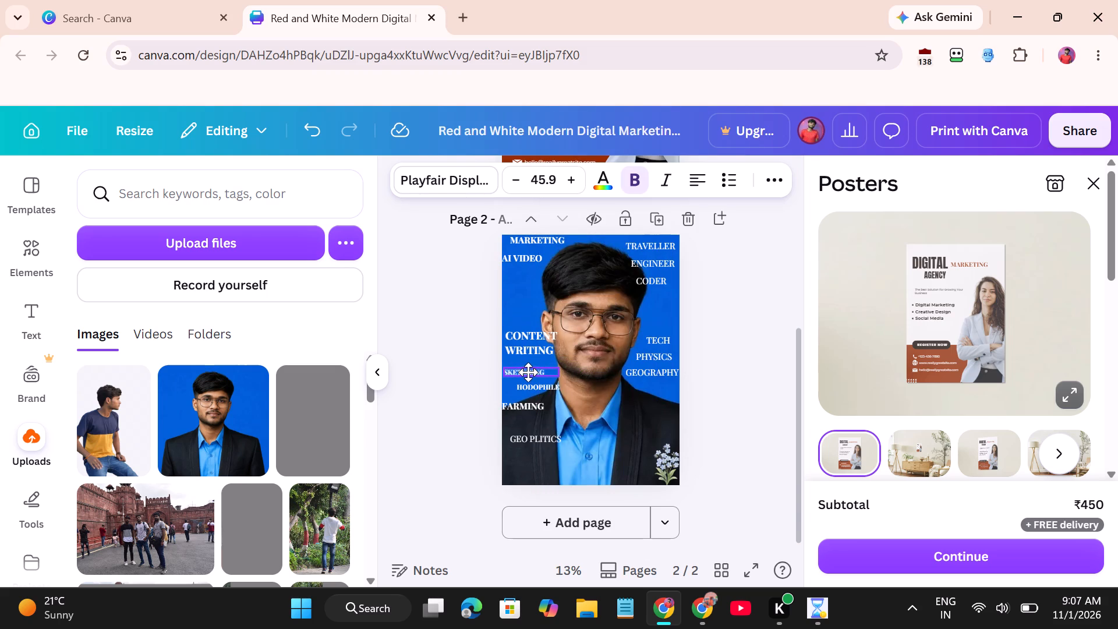
Duplicate the AI VIDEO text, move the copy below the original, and replace its wording with PHOTOGRAPHY.
{"action": "left_click", "coordinate": [522, 257]}
{"action": "right_click", "coordinate": [522, 257]}
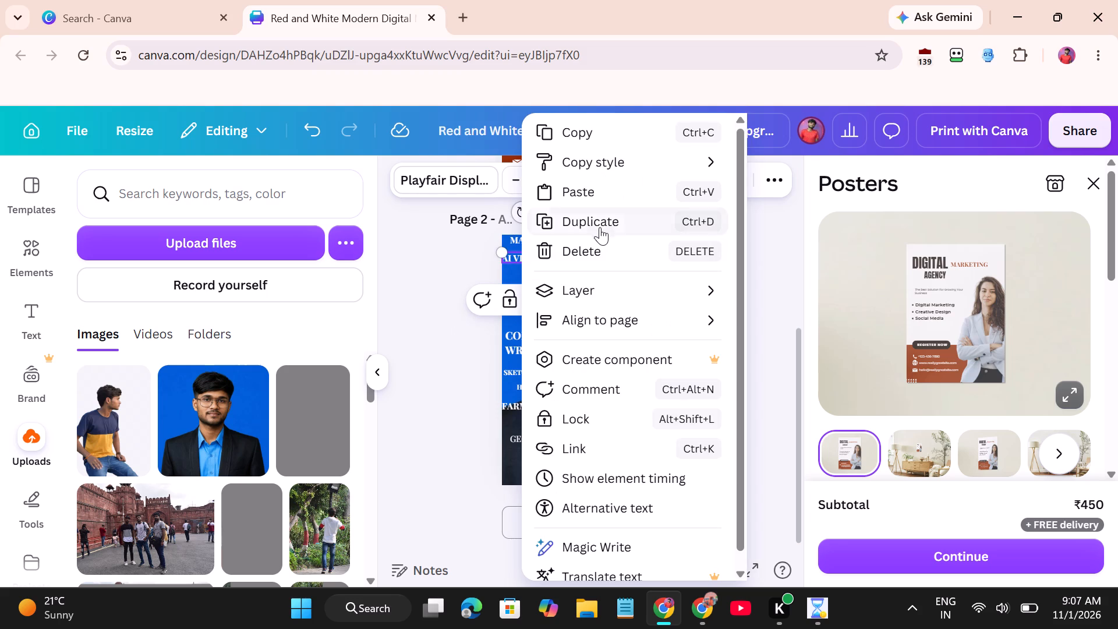
{"action": "left_click", "coordinate": [606, 224]}
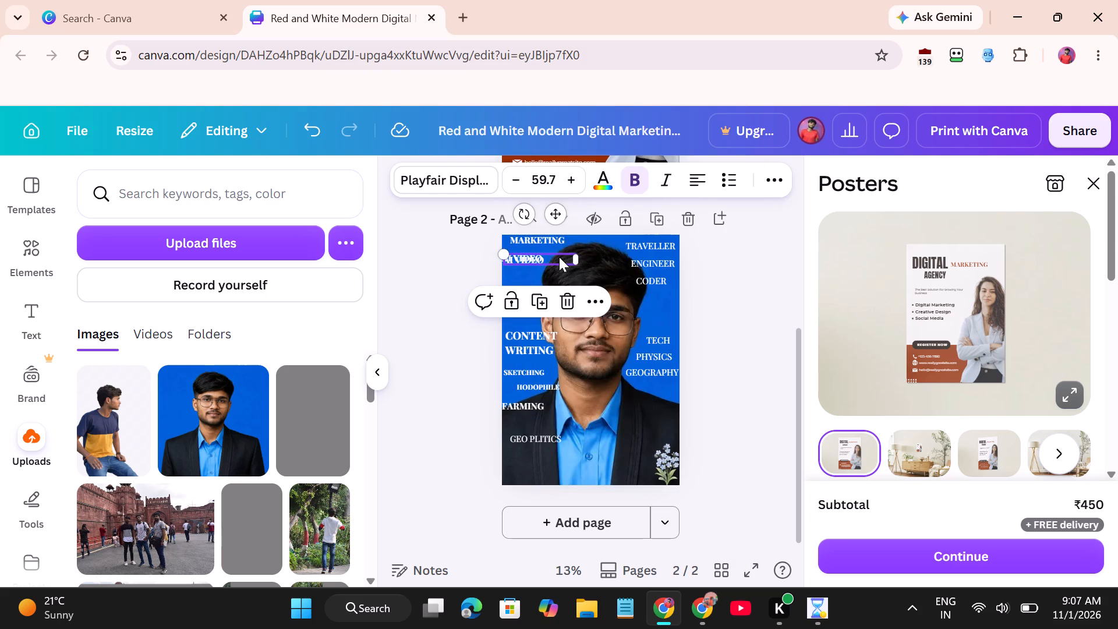
{"action": "left_click_drag", "start_coordinate": [559, 257], "coordinate": [558, 285]}
{"action": "double_click", "coordinate": [543, 284]}
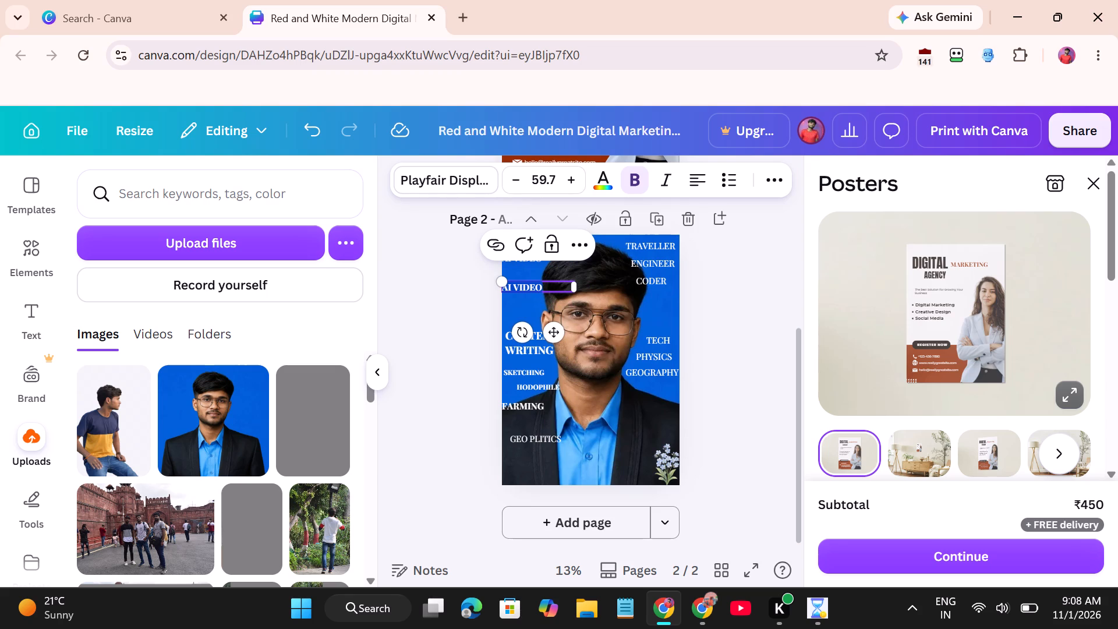
{"action": "type", "text": "photography"}
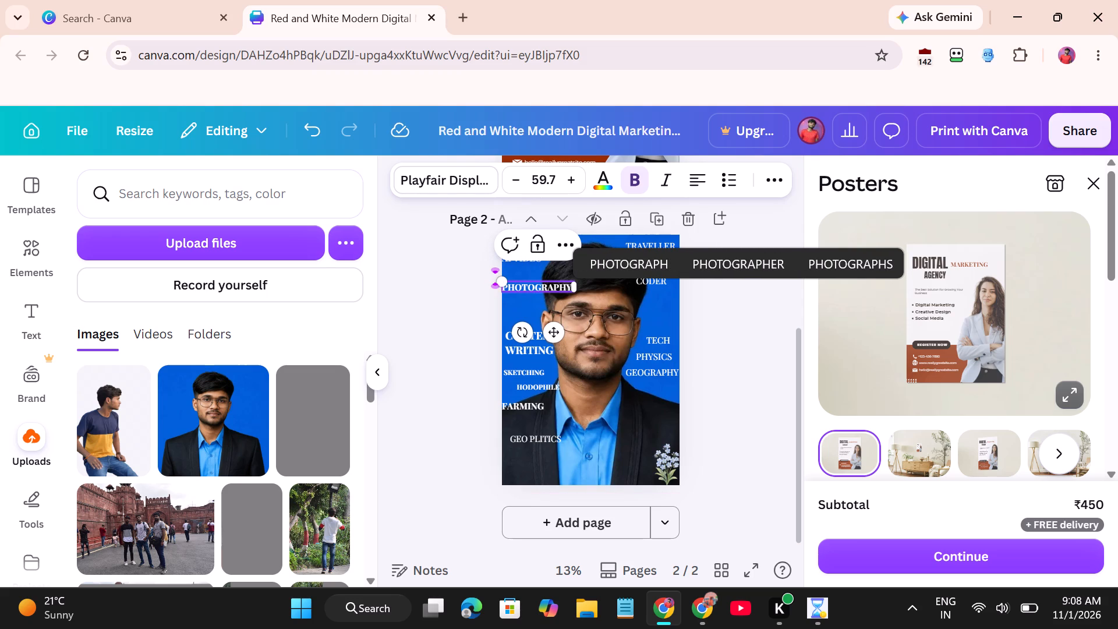
Reposition the PHOTOGRAPHY text directly beneath AI VIDEO, fully inside the page's left edge.
{"action": "left_click_drag", "start_coordinate": [556, 334], "coordinate": [556, 312]}
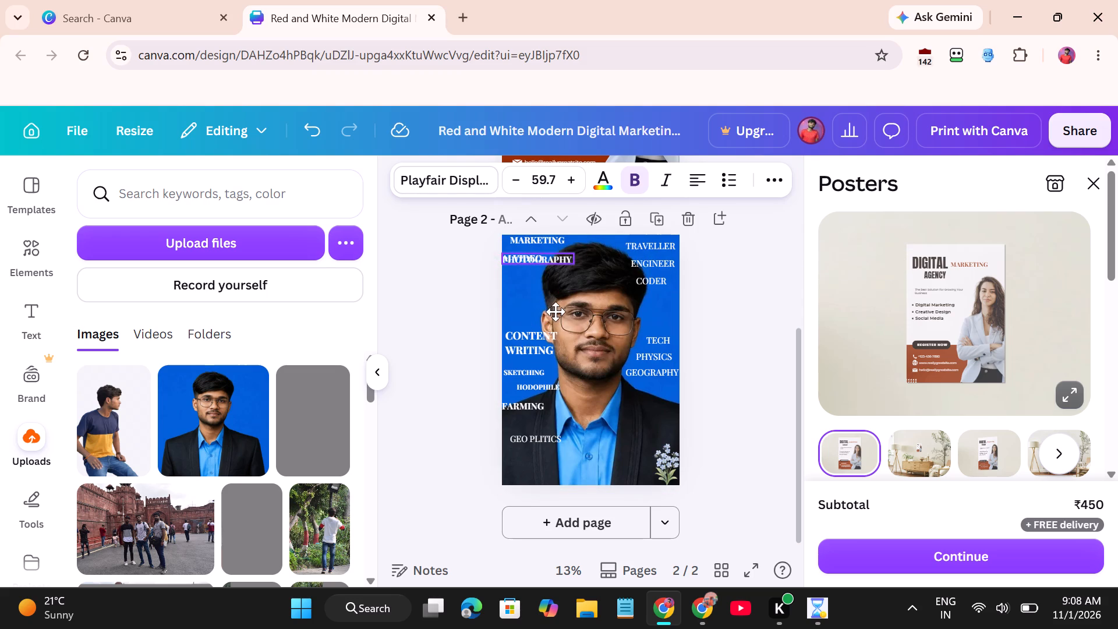
{"action": "left_click_drag", "start_coordinate": [556, 312], "coordinate": [558, 325]}
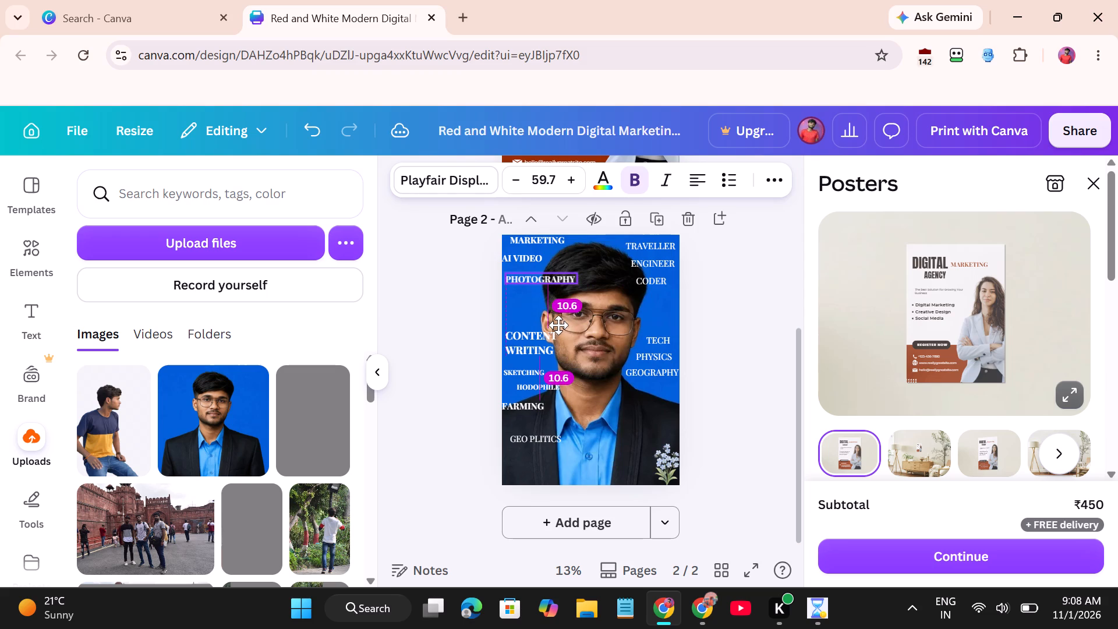
{"action": "left_click_drag", "start_coordinate": [558, 325], "coordinate": [558, 324]}
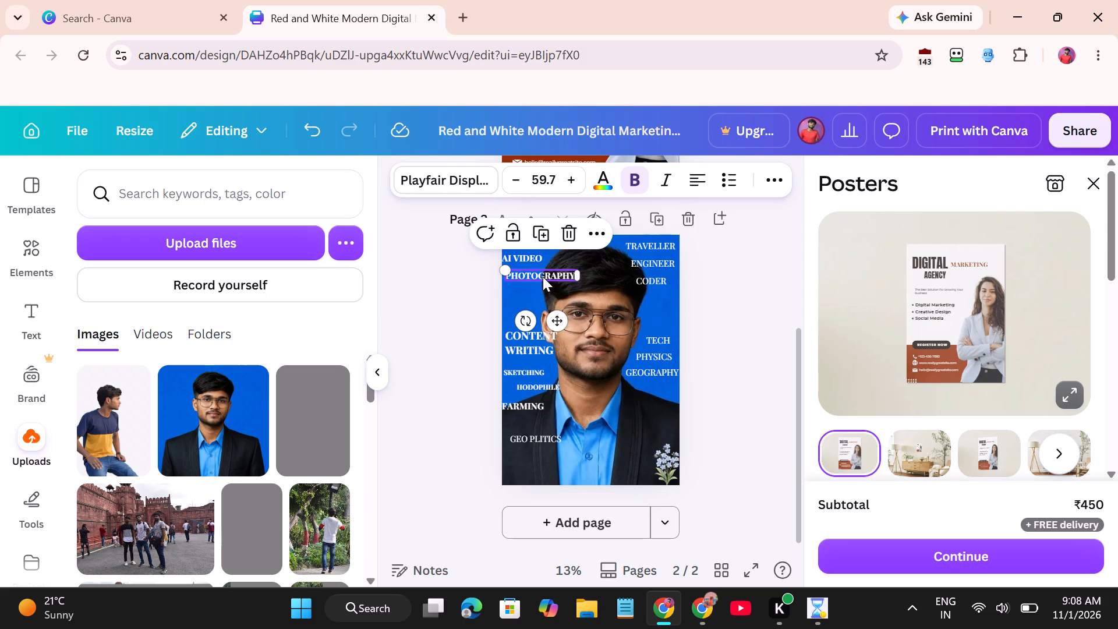
Duplicate the PHOTOGRAPHY text, place the copy between the original and CONTENT WRITING, and open its wording for editing.
{"action": "right_click", "coordinate": [539, 271]}
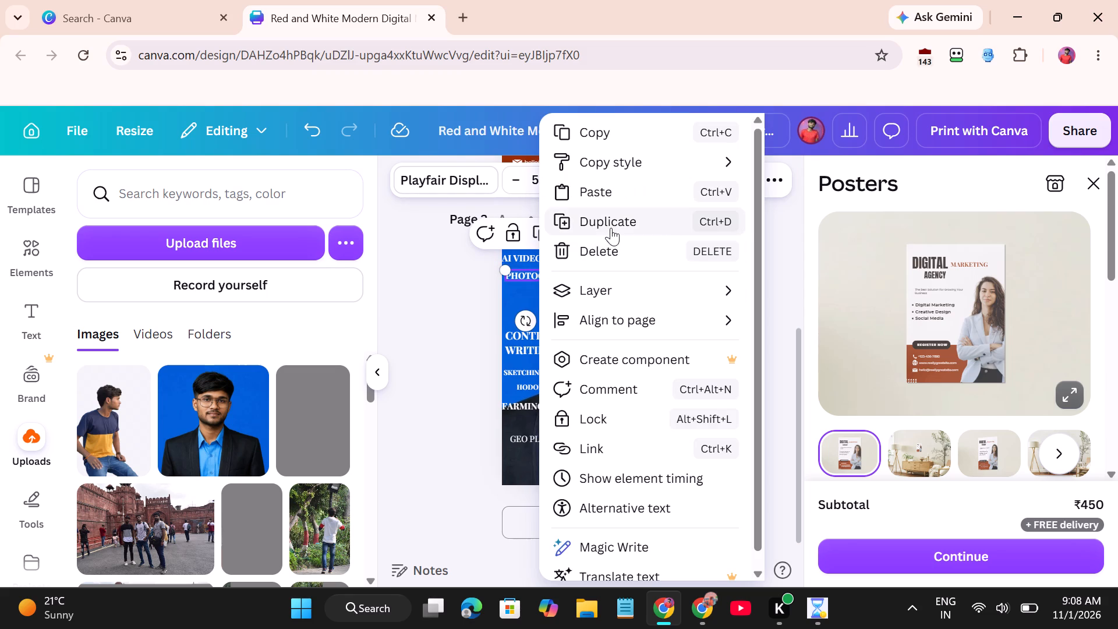
{"action": "left_click", "coordinate": [611, 228]}
{"action": "left_click_drag", "start_coordinate": [557, 345], "coordinate": [547, 351]}
{"action": "double_click", "coordinate": [525, 295]}
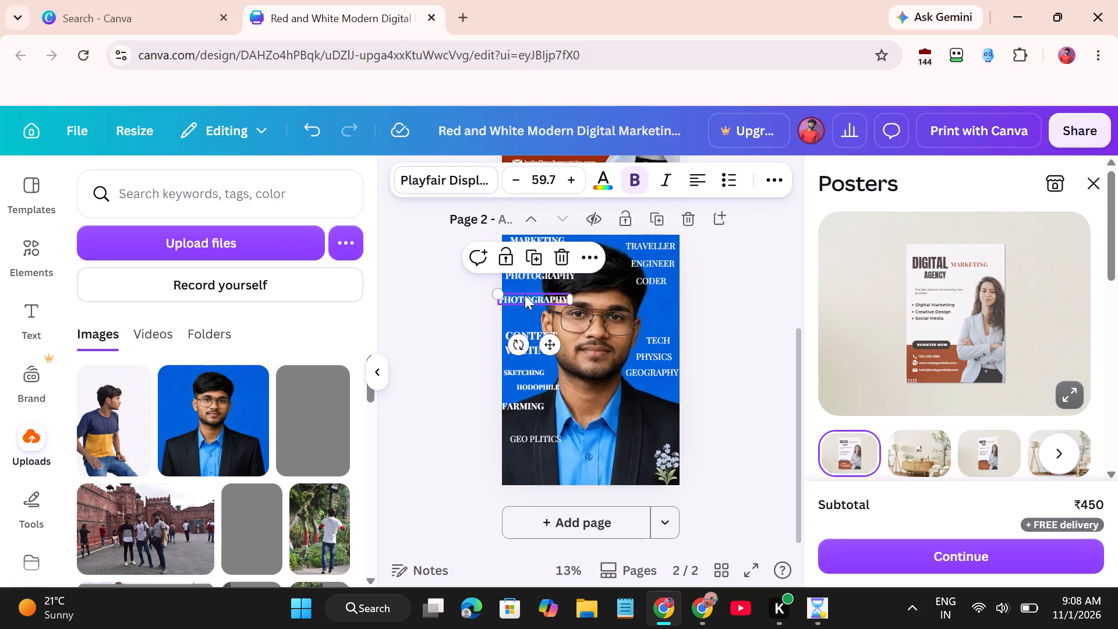
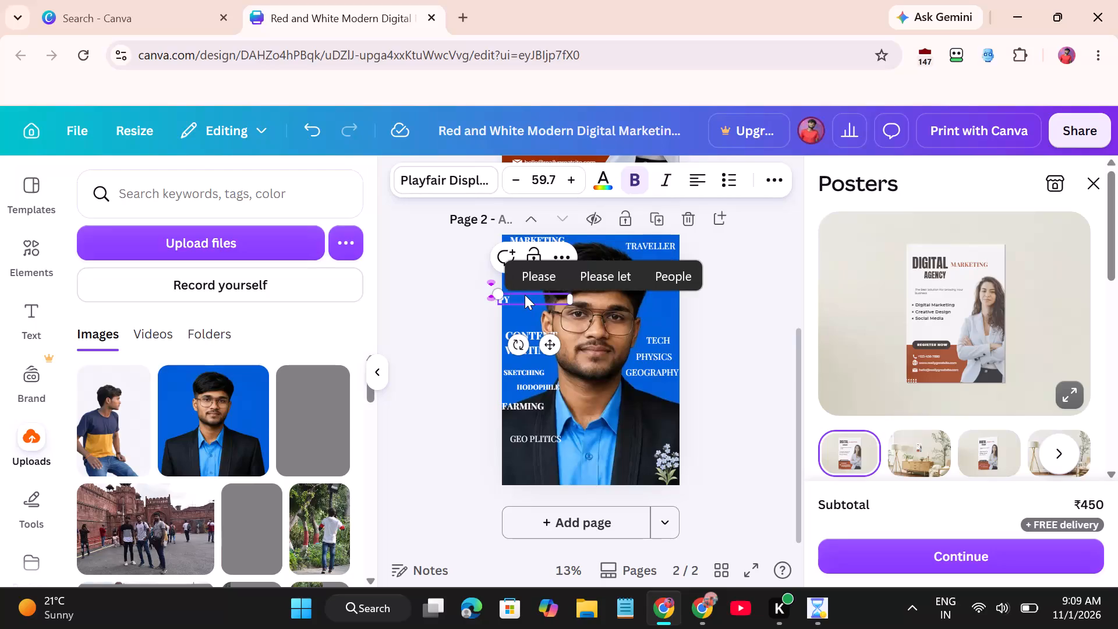
Finish the new wording of the duplicated text above CONTENT WRITING as PYCHLOGY.
{"action": "key", "text": "h"}
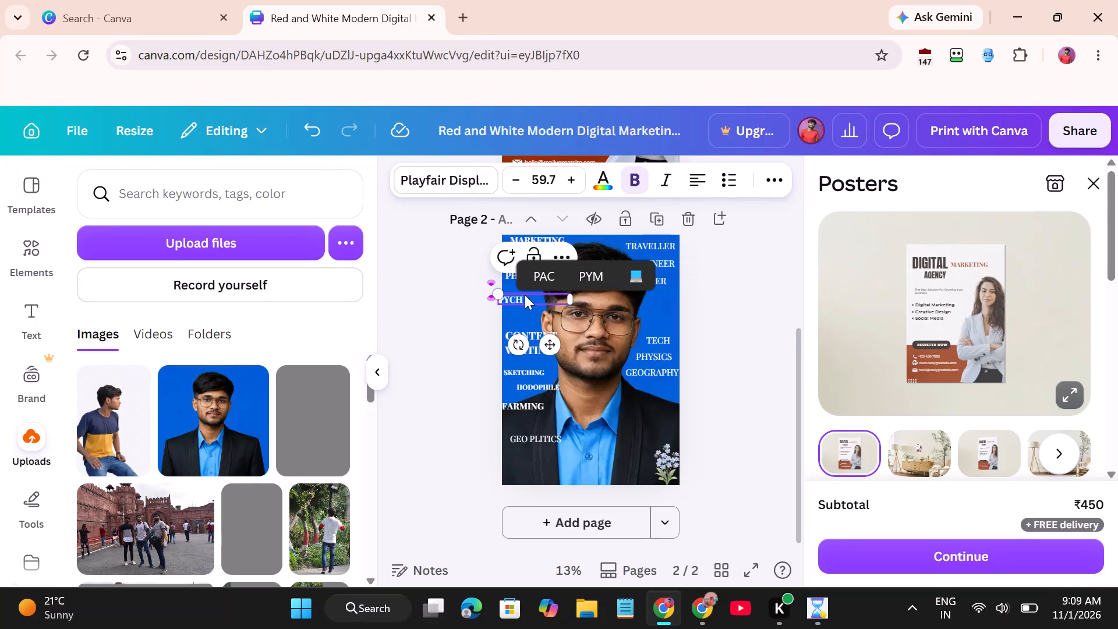
{"action": "type", "text": "lo"}
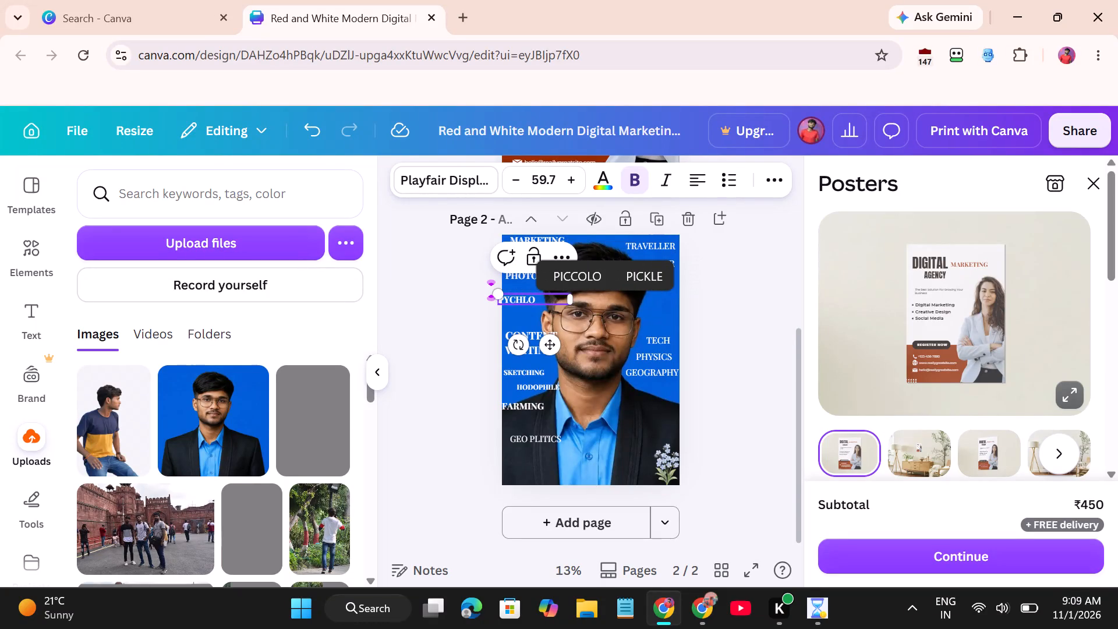
{"action": "key", "text": "g"}
{"action": "key", "text": "y"}
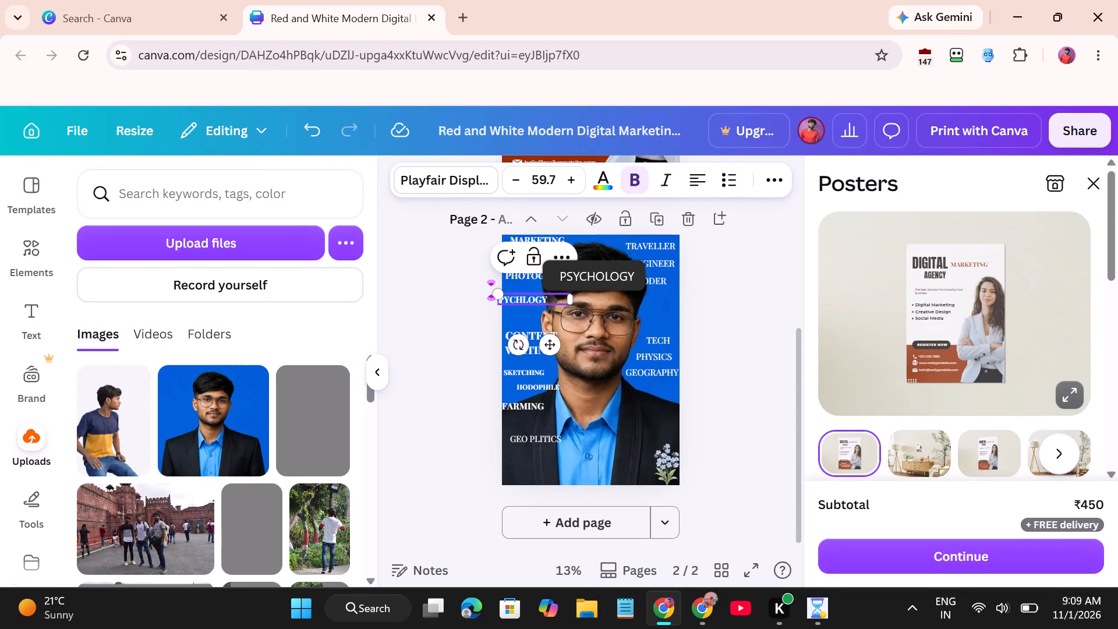
Move the PYCHLOGY text directly beneath PHOTOGRAPHY, fully inside the page's left edge.
{"action": "left_click_drag", "start_coordinate": [546, 340], "coordinate": [554, 349]}
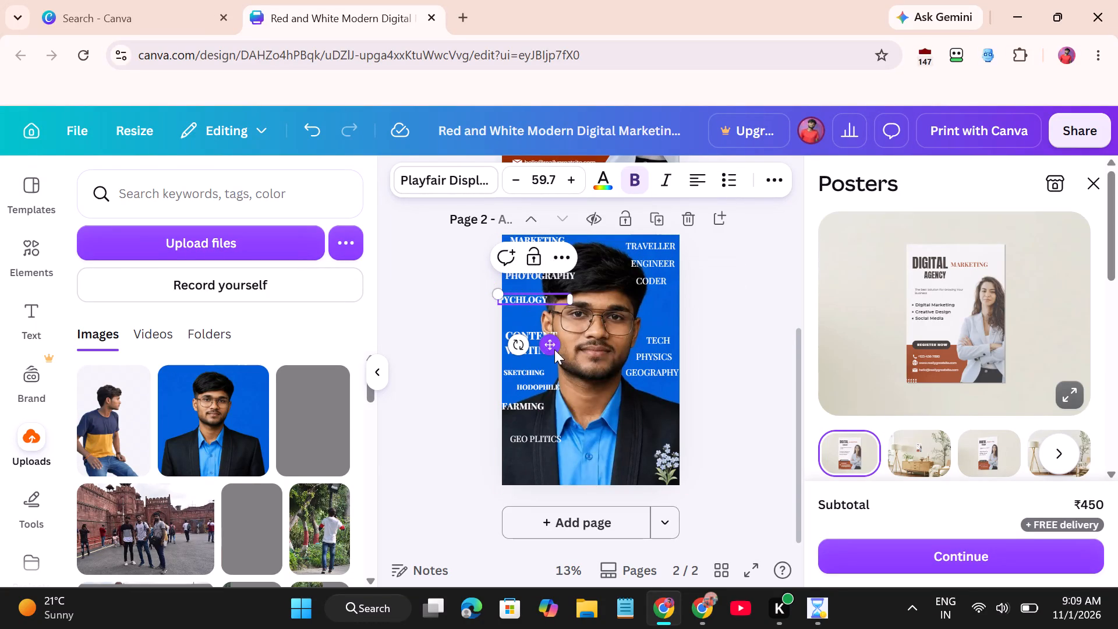
{"action": "left_click_drag", "start_coordinate": [554, 349], "coordinate": [556, 342]}
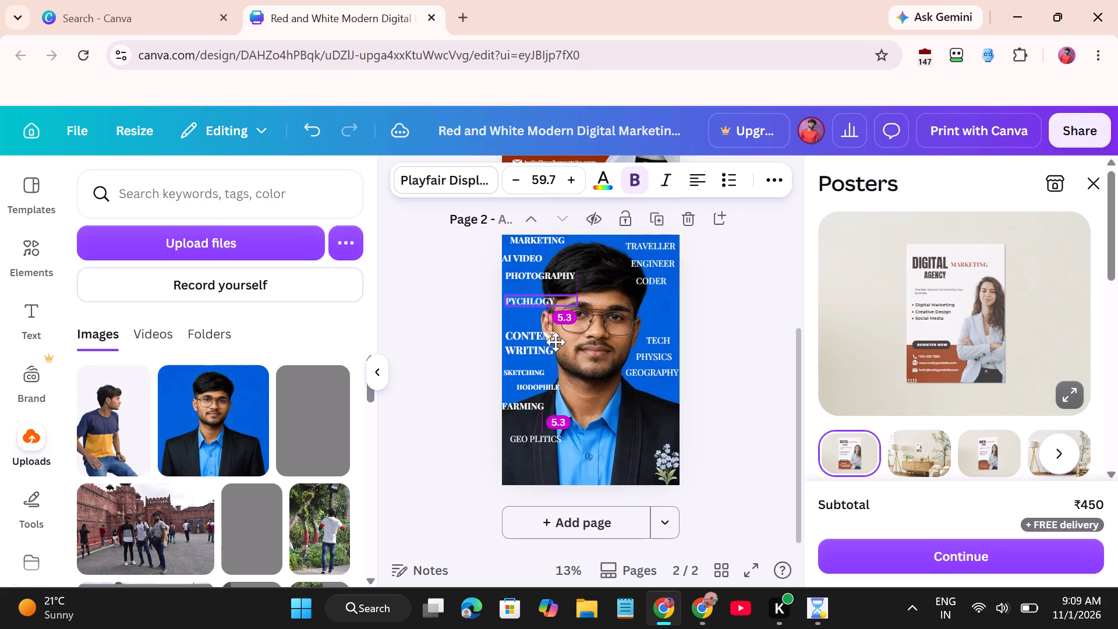
{"action": "left_click_drag", "start_coordinate": [556, 342], "coordinate": [560, 334]}
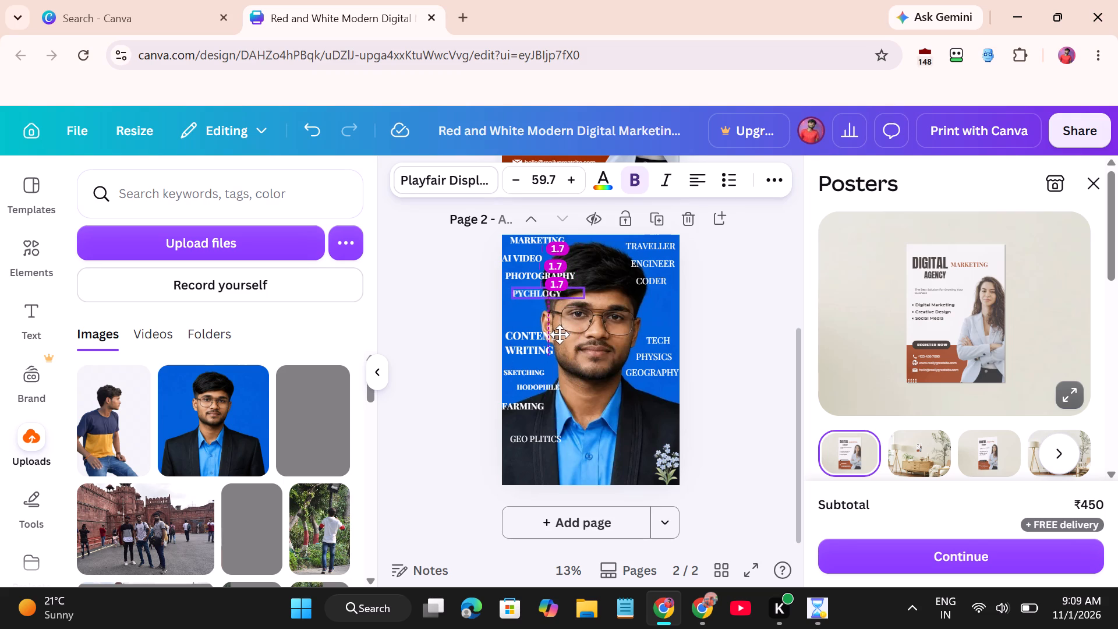
{"action": "left_click_drag", "start_coordinate": [560, 334], "coordinate": [552, 333]}
Shift the PHOTOGRAPHY text slightly to the right, keeping it level between AI VIDEO and PYCHLOGY.
{"action": "left_click_drag", "start_coordinate": [535, 269], "coordinate": [547, 269]}
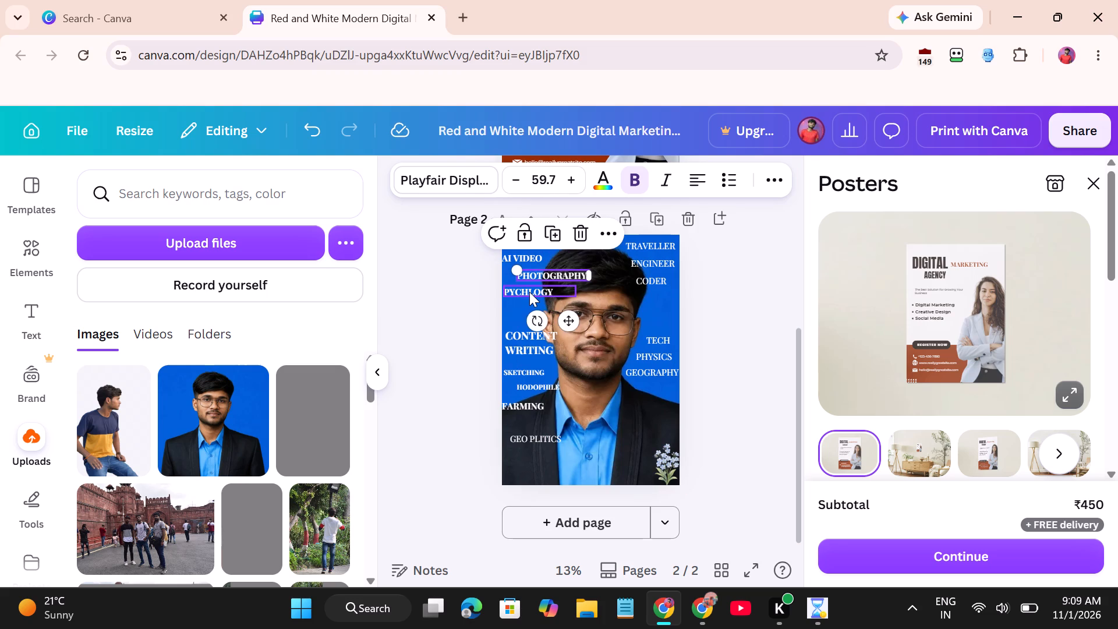
Correct the PYCHLOGY wording to PSYCHLOGY by inserting the missing S after the P.
{"action": "left_click", "coordinate": [529, 292]}
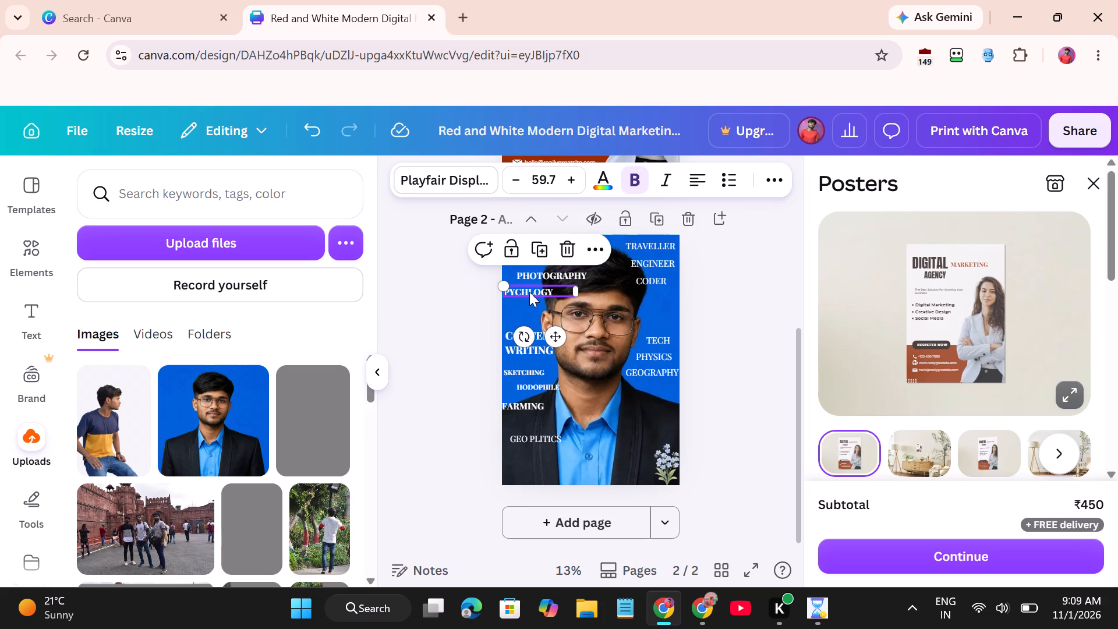
{"action": "double_click", "coordinate": [529, 292]}
{"action": "left_click", "coordinate": [529, 292]}
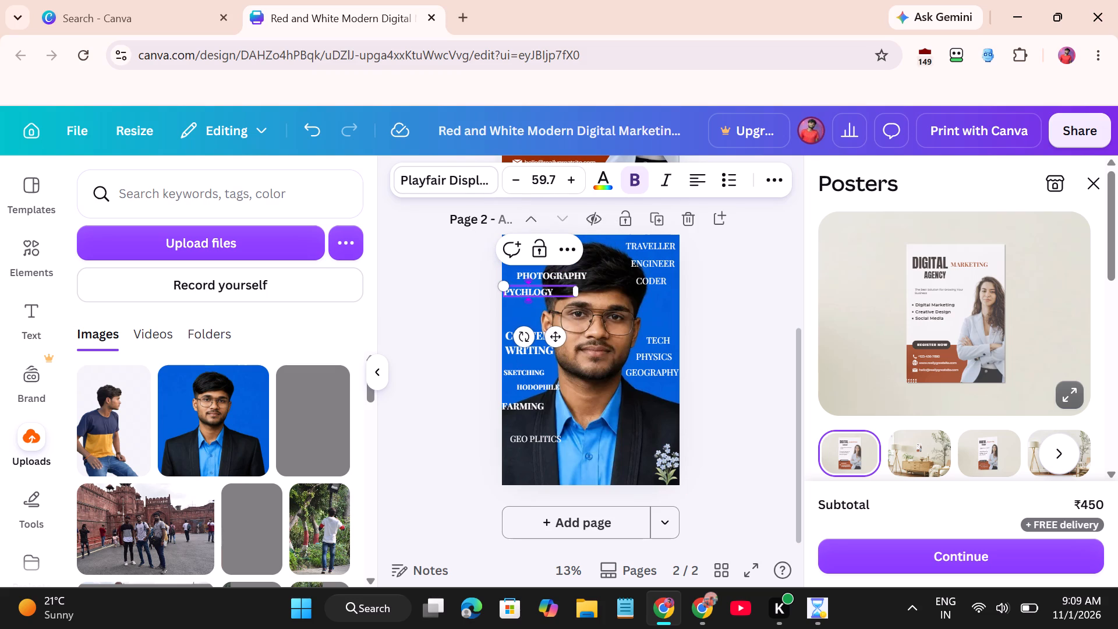
{"action": "left_click", "coordinate": [518, 292]}
{"action": "key", "text": "s"}
{"action": "key", "text": "BackSpace"}
{"action": "key", "text": "Left"}
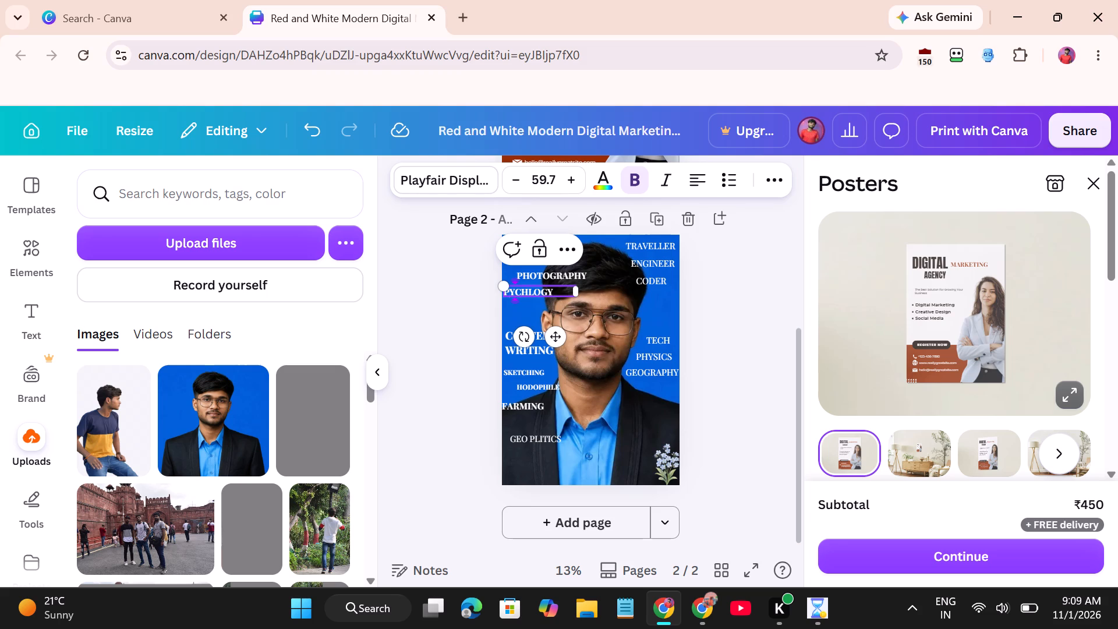
{"action": "key", "text": "s"}
Duplicate the PSYCHLOGY text, keep the copy between the original and CONTENT WRITING, and select its wording for replacement.
{"action": "left_click", "coordinate": [546, 288]}
{"action": "right_click", "coordinate": [546, 288]}
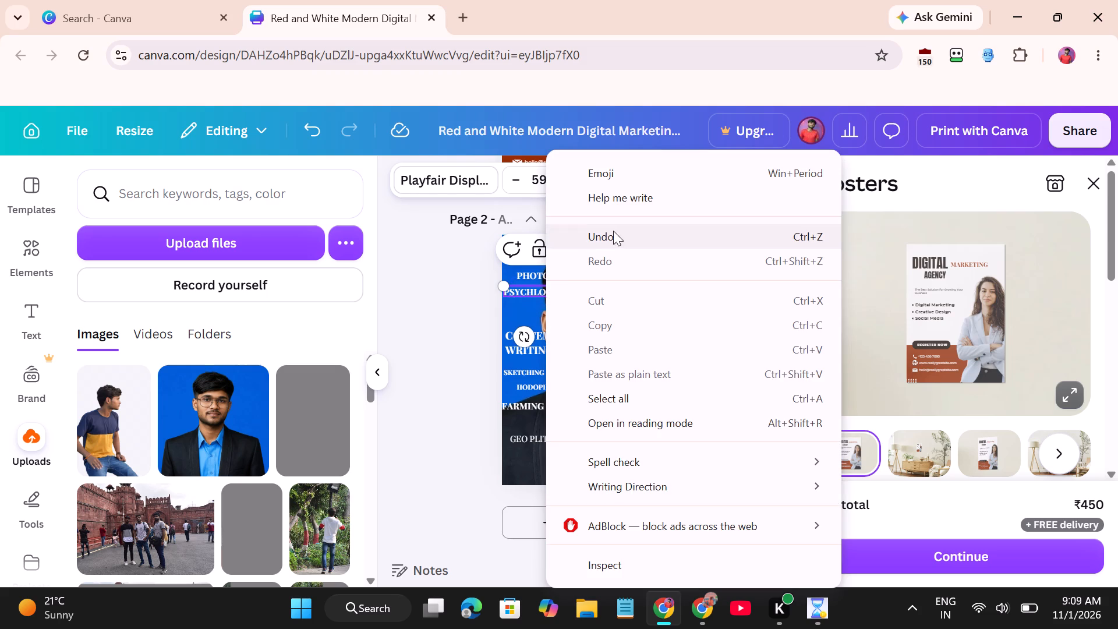
{"action": "left_click", "coordinate": [521, 308]}
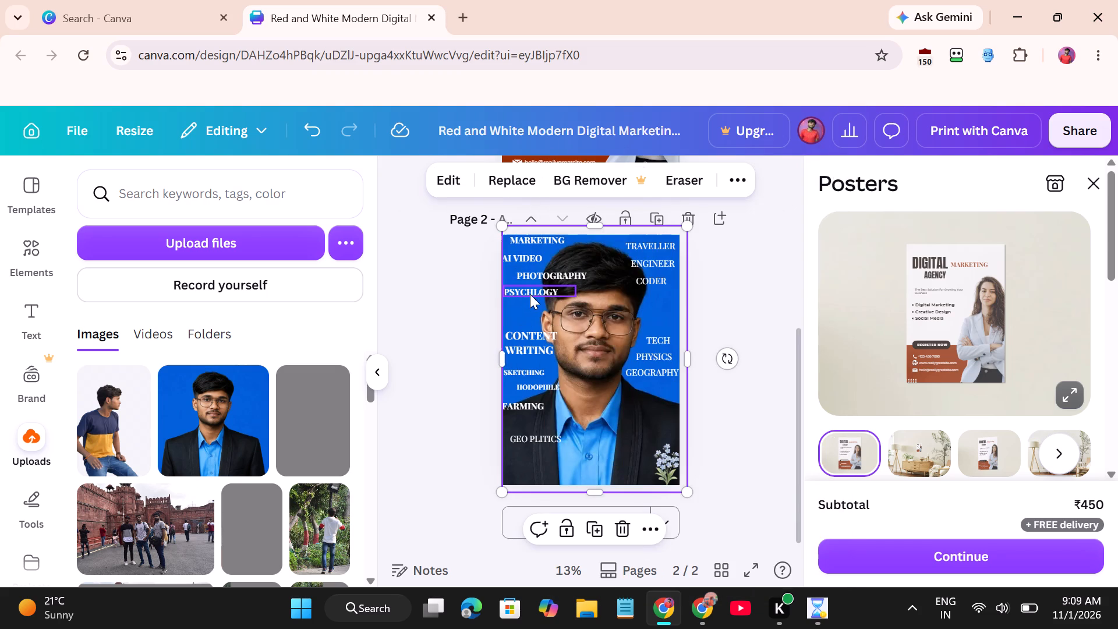
{"action": "left_click", "coordinate": [535, 288]}
{"action": "right_click", "coordinate": [535, 288]}
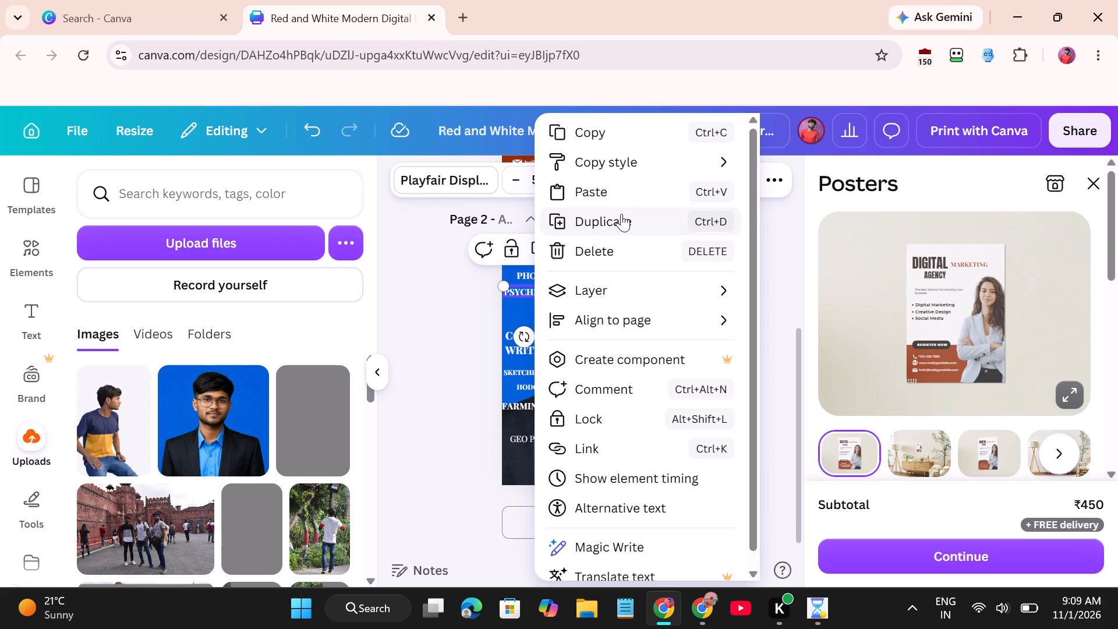
{"action": "left_click", "coordinate": [621, 214]}
{"action": "double_click", "coordinate": [527, 301]}
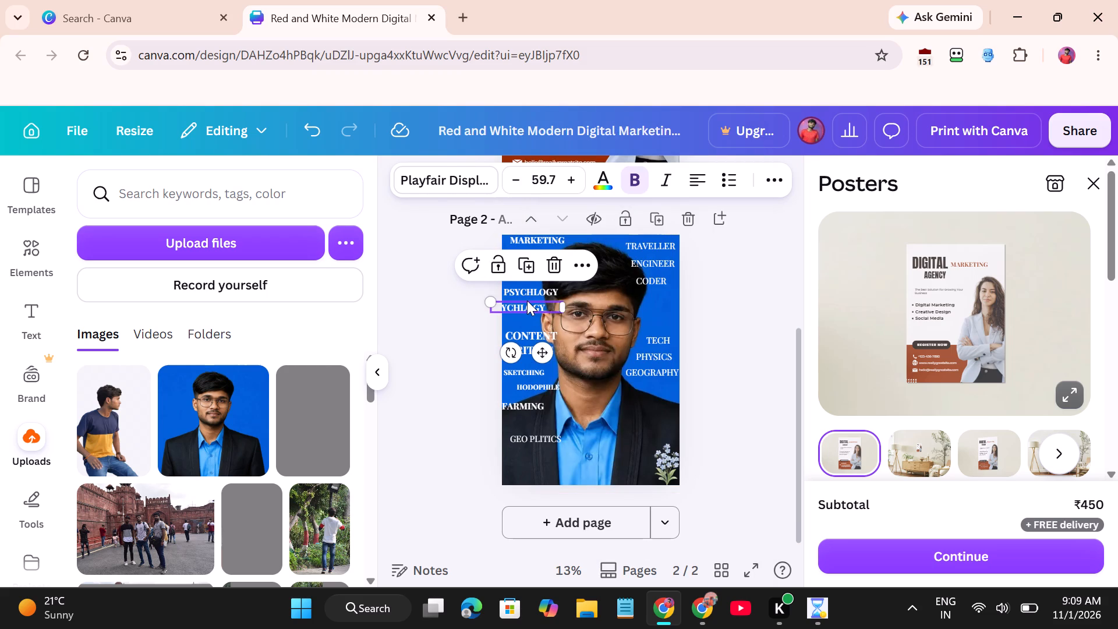
{"action": "double_click", "coordinate": [535, 299]}
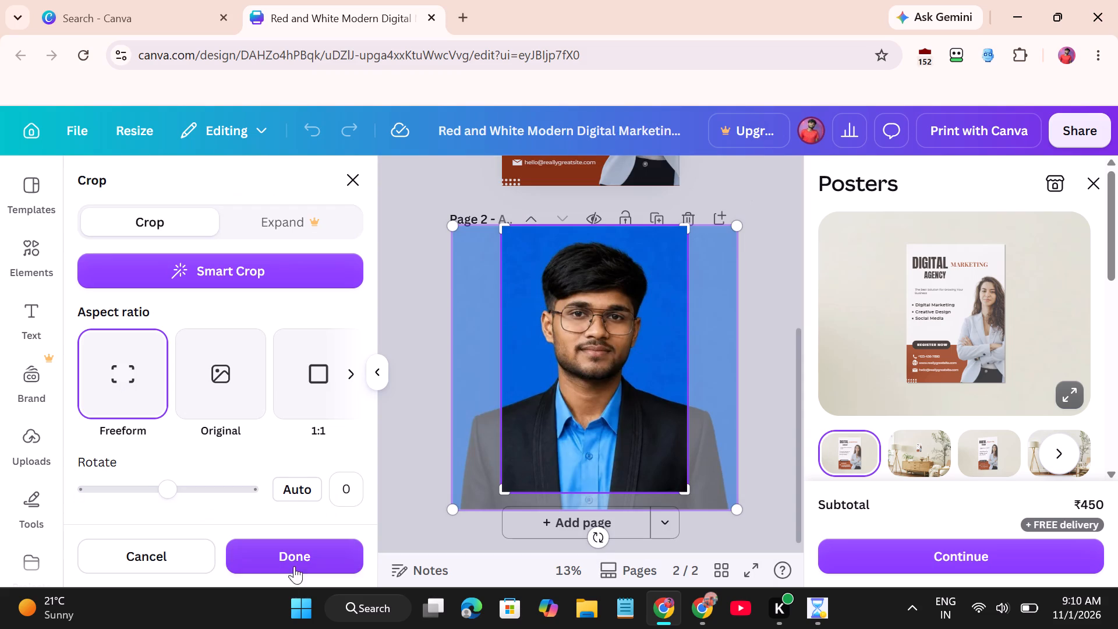
{"action": "left_click", "coordinate": [303, 553]}
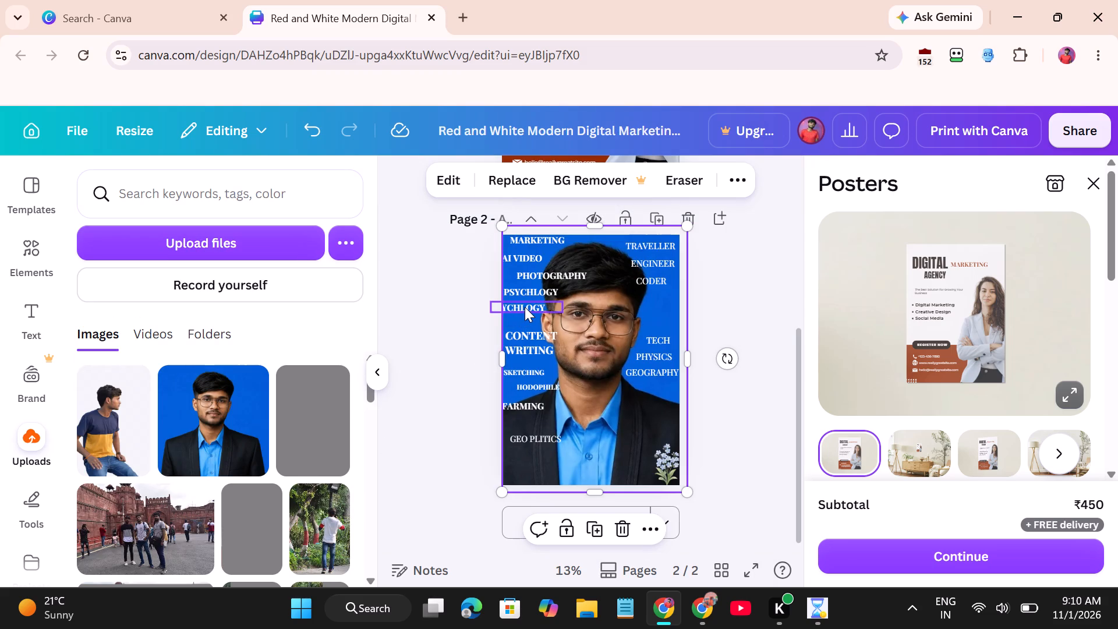
{"action": "double_click", "coordinate": [525, 306]}
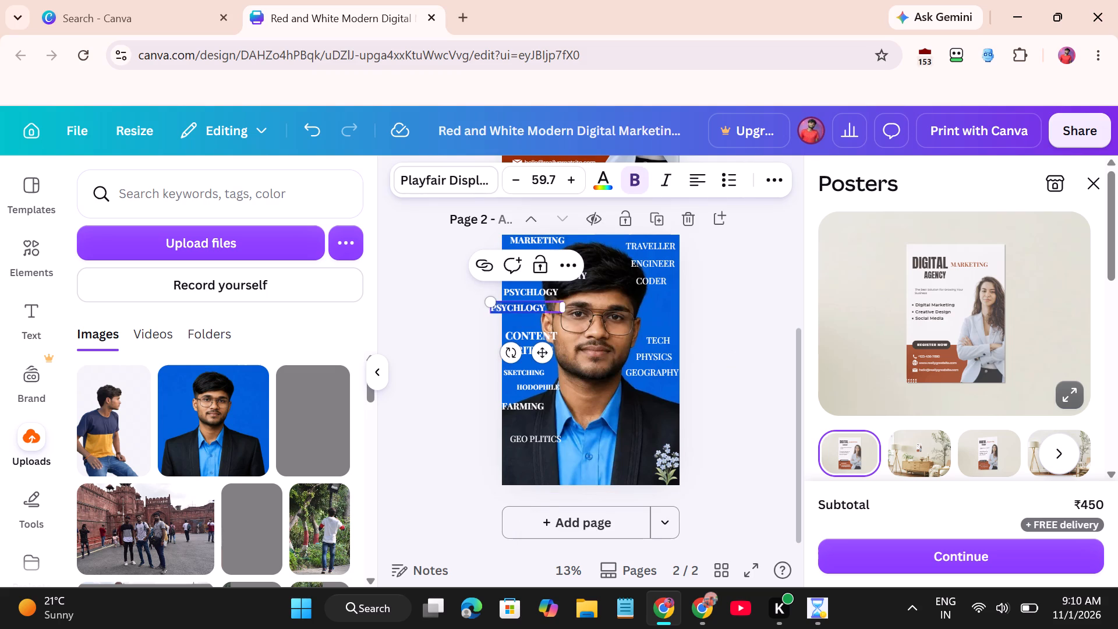
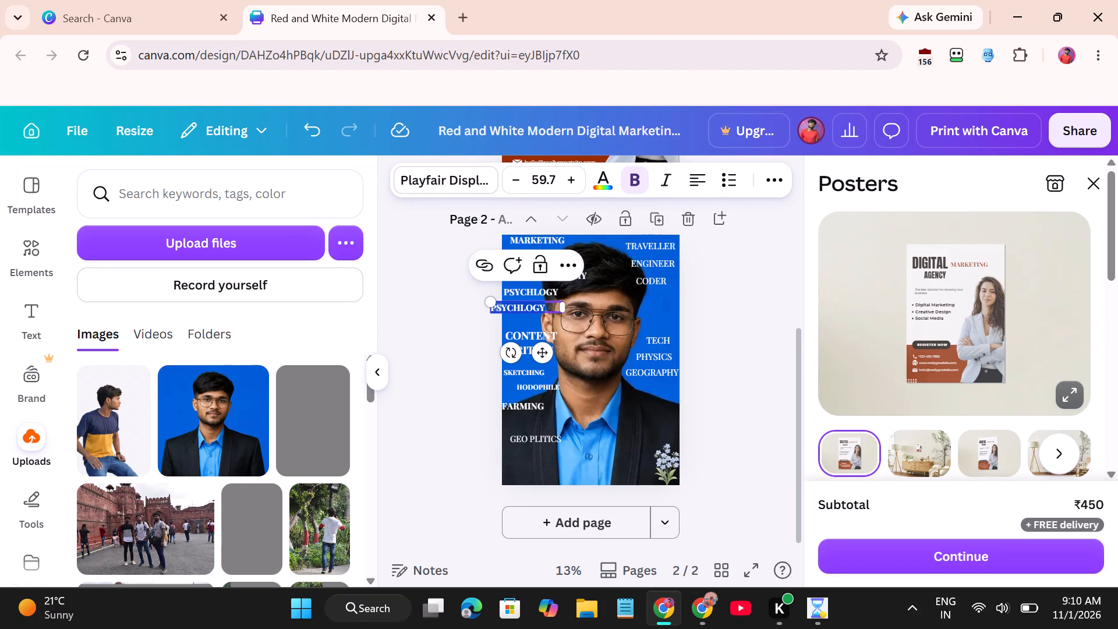
Replace the duplicated PSYCHLOGY wording with VIDE CONDING and shrink the text to a font size of about 47.4.
{"action": "key", "text": "v"}
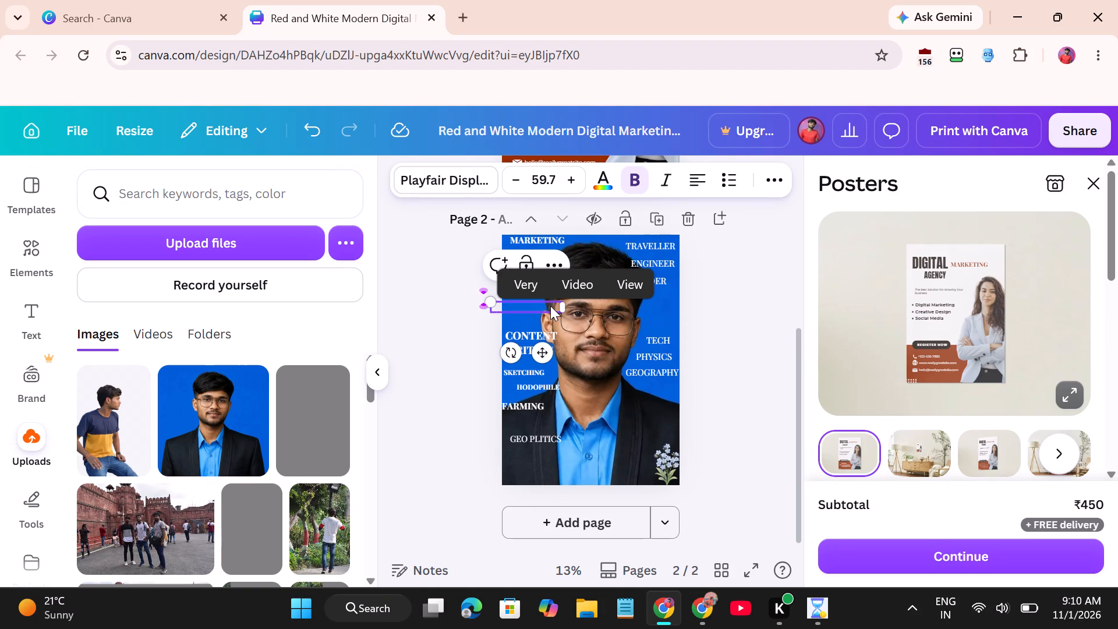
{"action": "type", "text": "ide"}
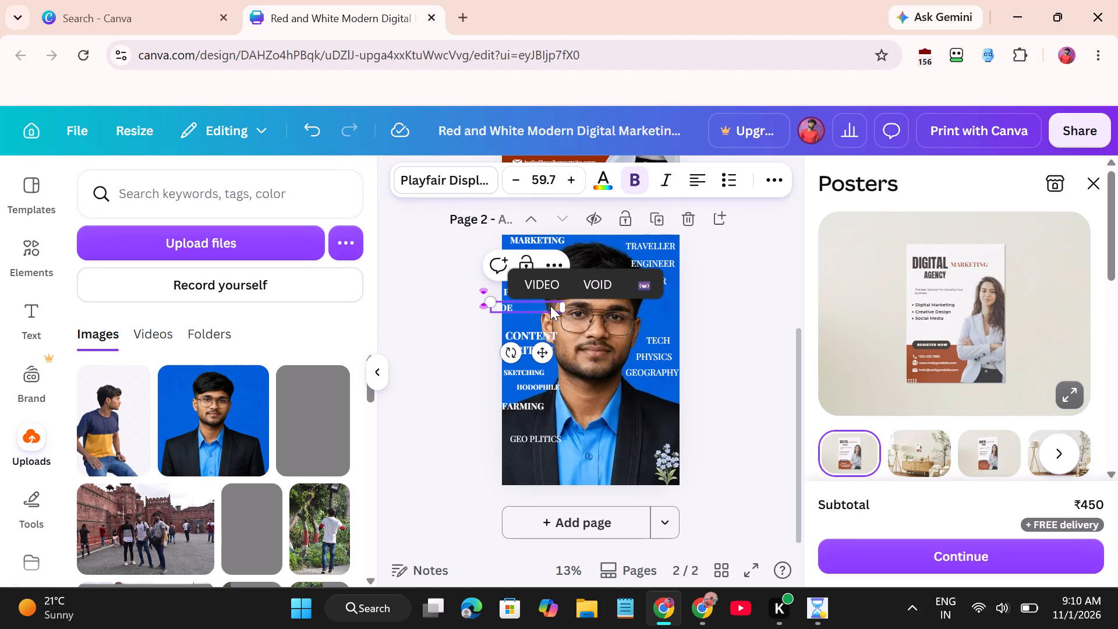
{"action": "key", "text": "space"}
{"action": "type", "text": "conding"}
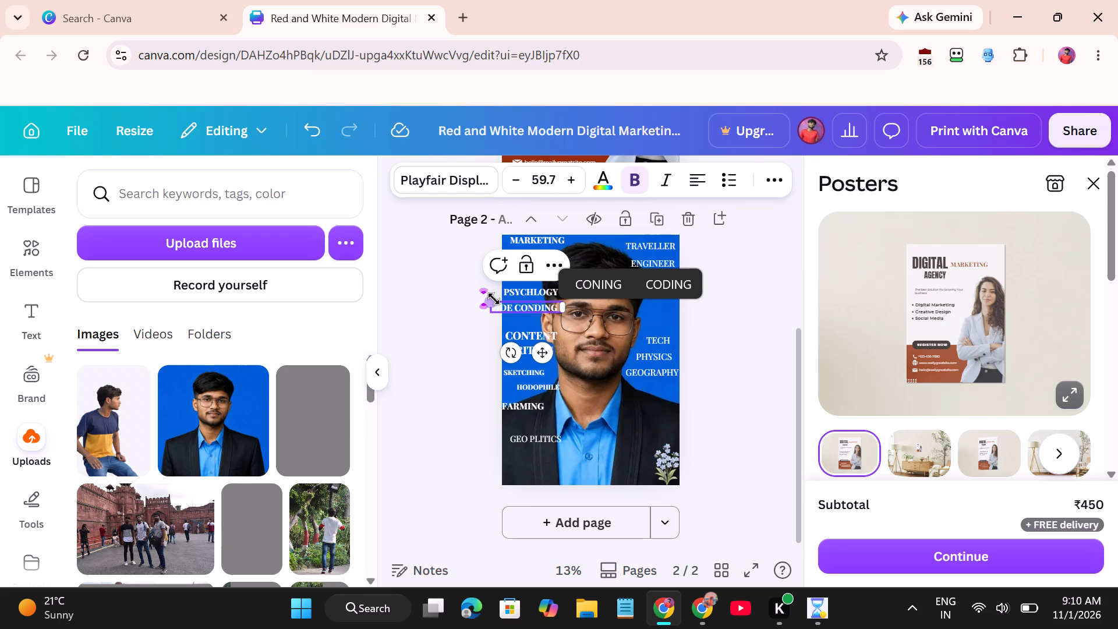
{"action": "left_click_drag", "start_coordinate": [489, 298], "coordinate": [502, 305]}
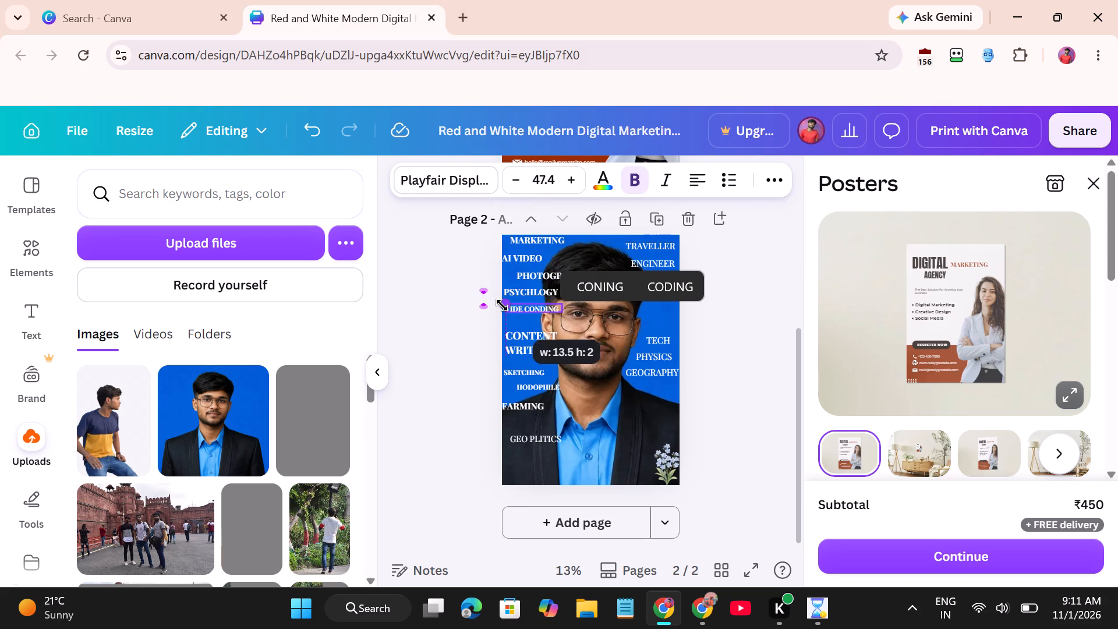
{"action": "left_click_drag", "start_coordinate": [502, 305], "coordinate": [503, 305]}
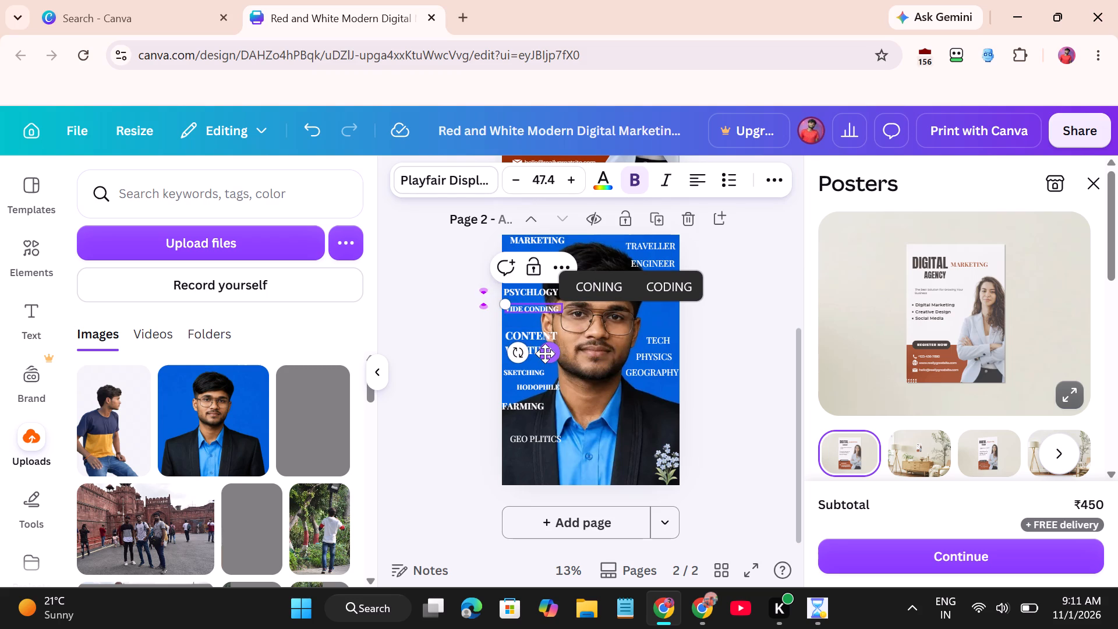
Move the VIDE CONDING text to the other side of the portrait, just beneath CODER.
{"action": "left_click_drag", "start_coordinate": [545, 354], "coordinate": [545, 355]}
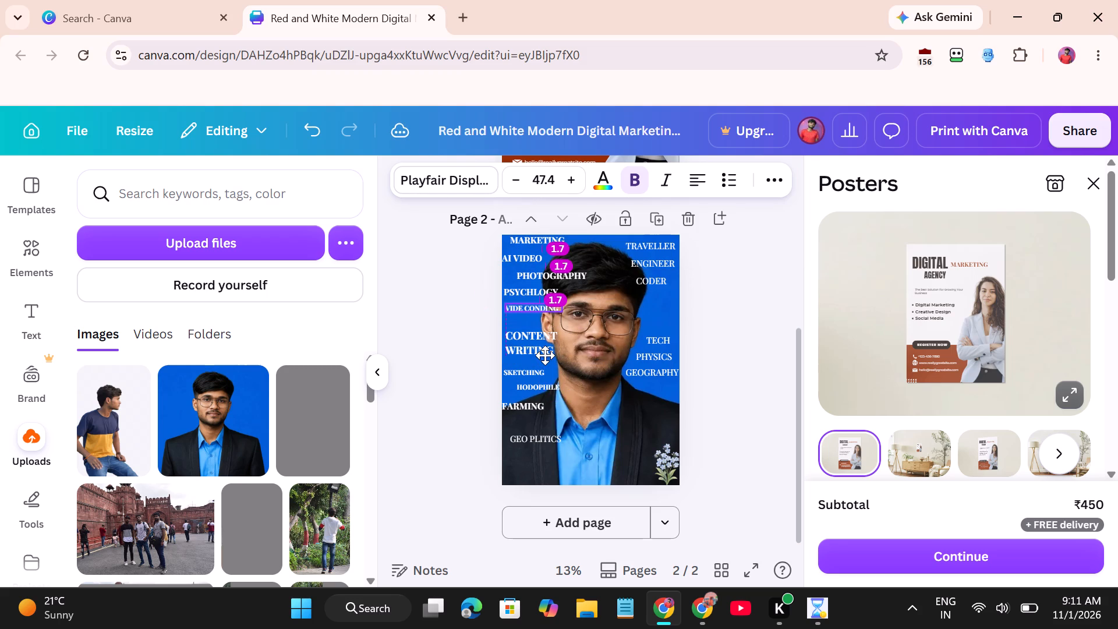
{"action": "left_click_drag", "start_coordinate": [545, 355], "coordinate": [673, 340]}
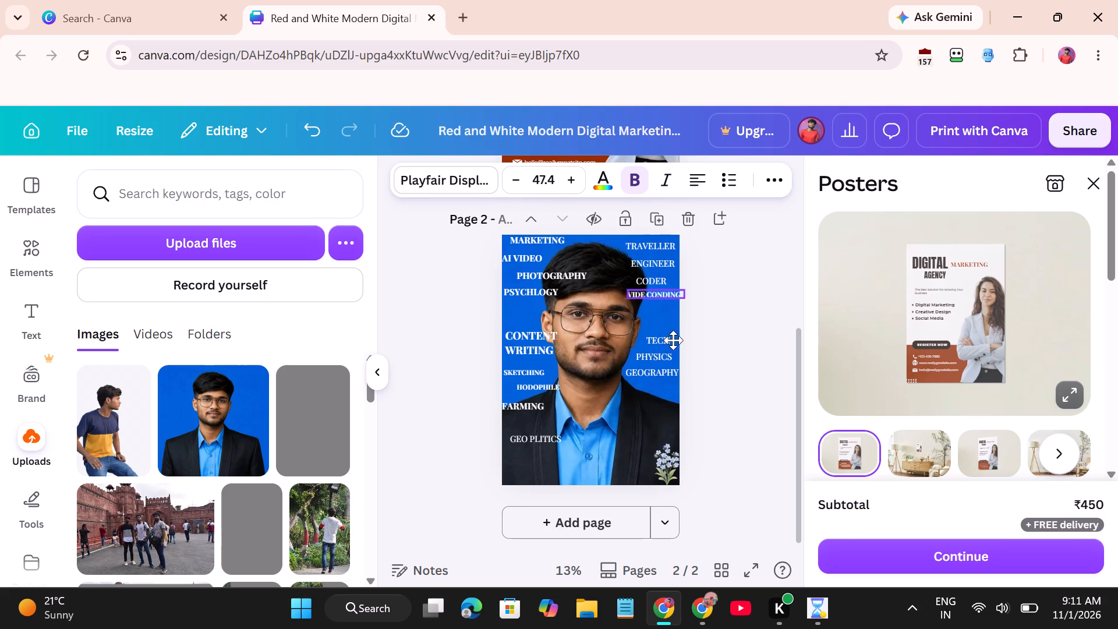
{"action": "left_click_drag", "start_coordinate": [673, 340], "coordinate": [664, 358]}
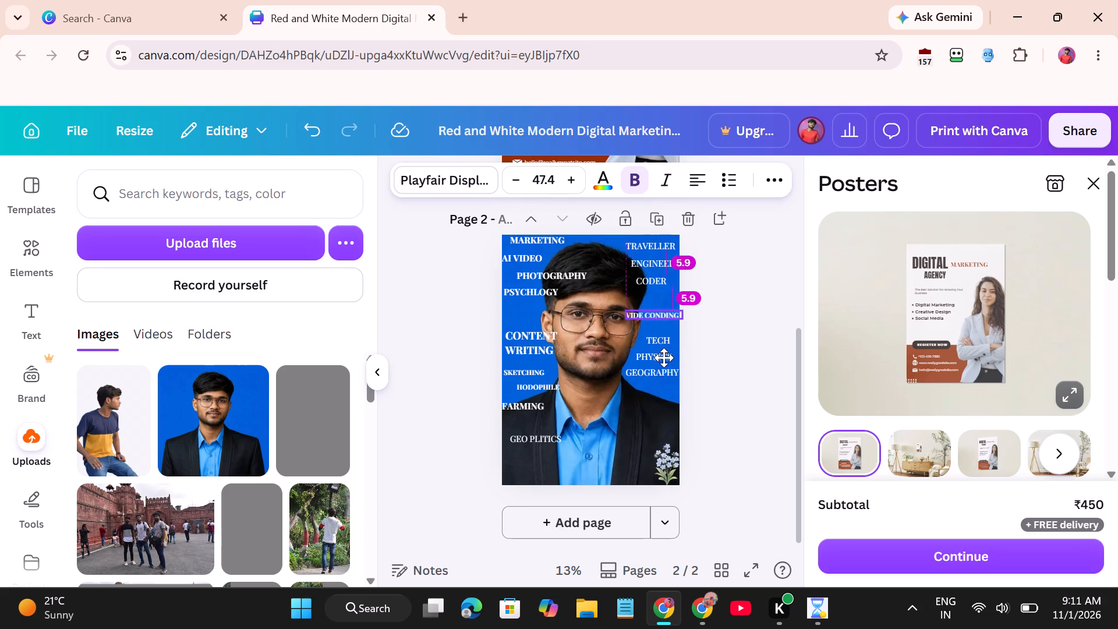
{"action": "left_click_drag", "start_coordinate": [664, 358], "coordinate": [656, 347]}
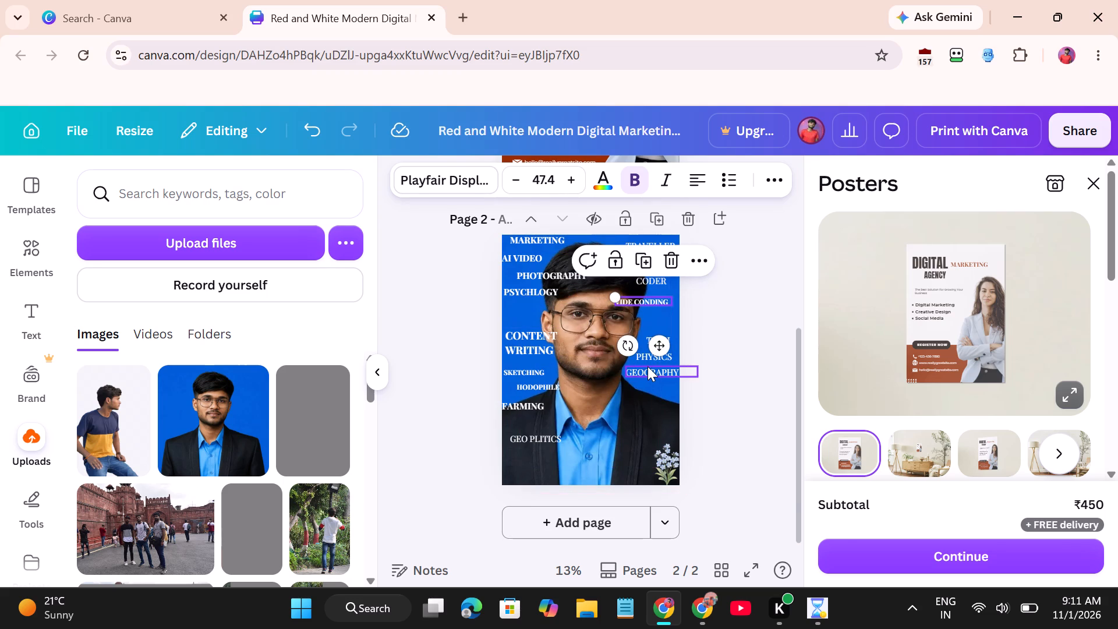
Duplicate the GEOGRAPHY text and place the copy below the original, over the man's suit shoulder.
{"action": "right_click", "coordinate": [648, 366]}
{"action": "left_click", "coordinate": [724, 210]}
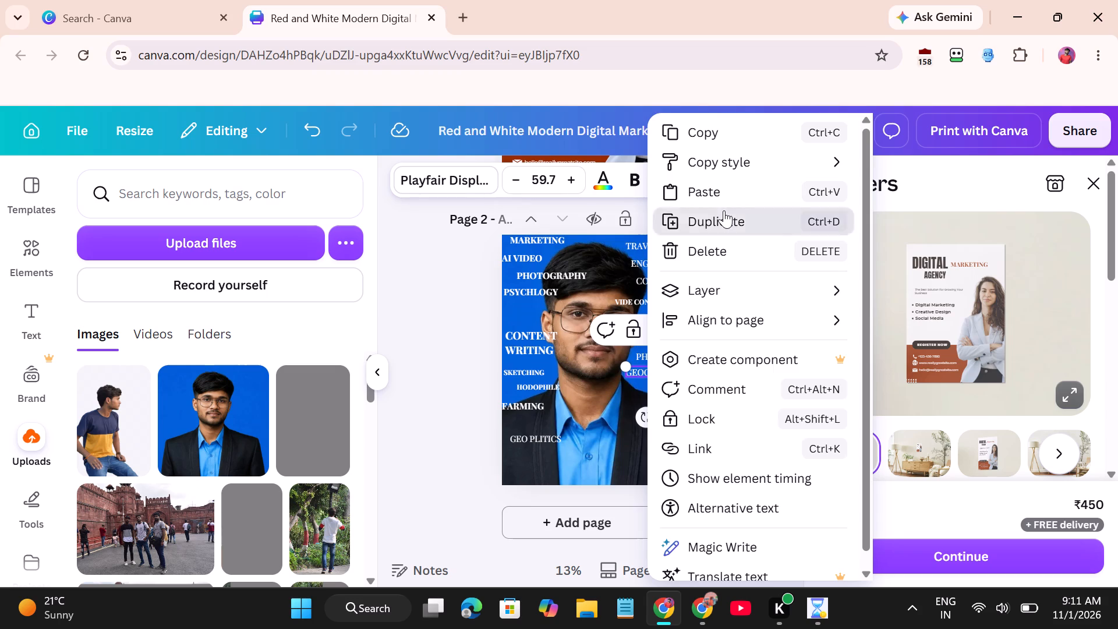
{"action": "left_click_drag", "start_coordinate": [679, 411], "coordinate": [668, 430]}
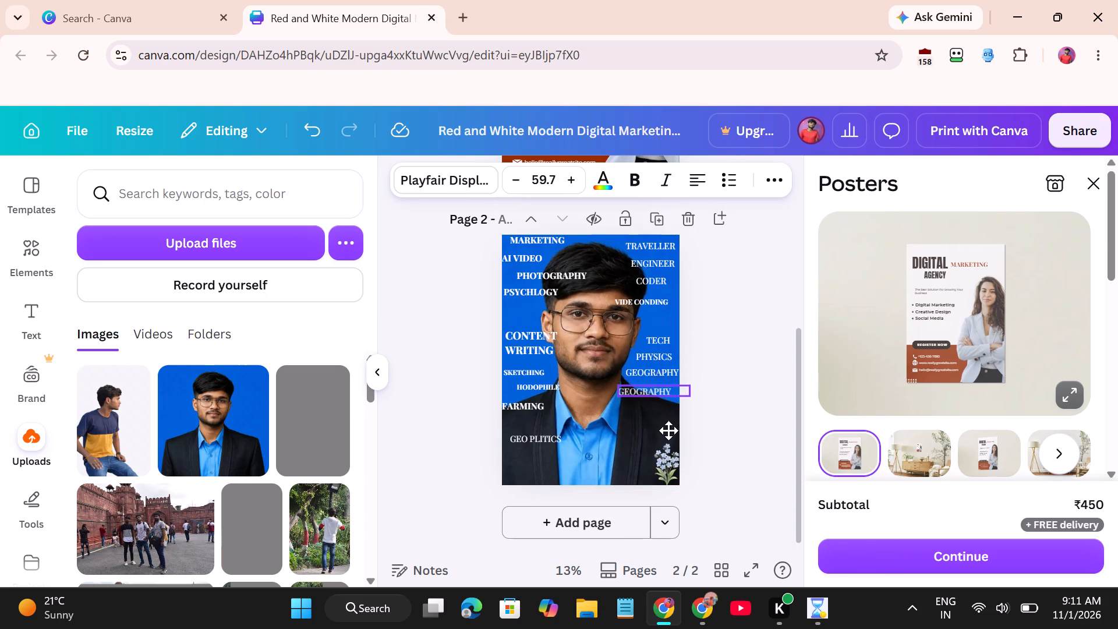
{"action": "left_click_drag", "start_coordinate": [668, 430], "coordinate": [672, 441]}
Change the GEOGRAPHY copy's wording to ARCHEOLOGY and lower the label slightly, leaving a gap beneath GEOGRAPHY.
{"action": "double_click", "coordinate": [657, 402]}
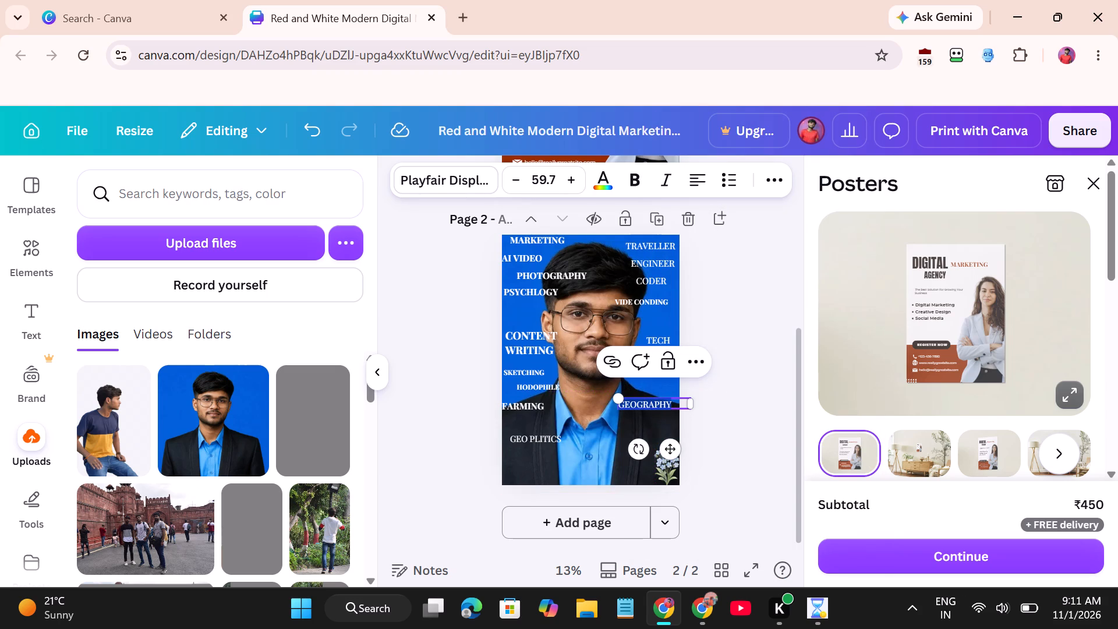
{"action": "type", "text": "archlogy"}
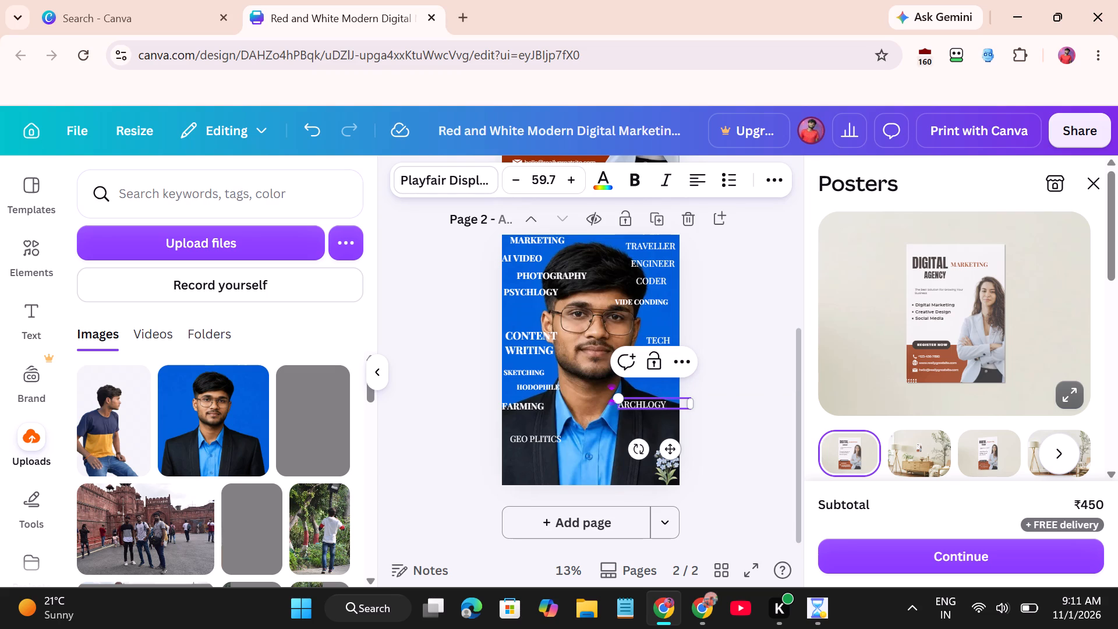
{"action": "left_click", "coordinate": [641, 404]}
{"action": "type", "text": "eo"}
{"action": "left_click_drag", "start_coordinate": [673, 457], "coordinate": [669, 469]}
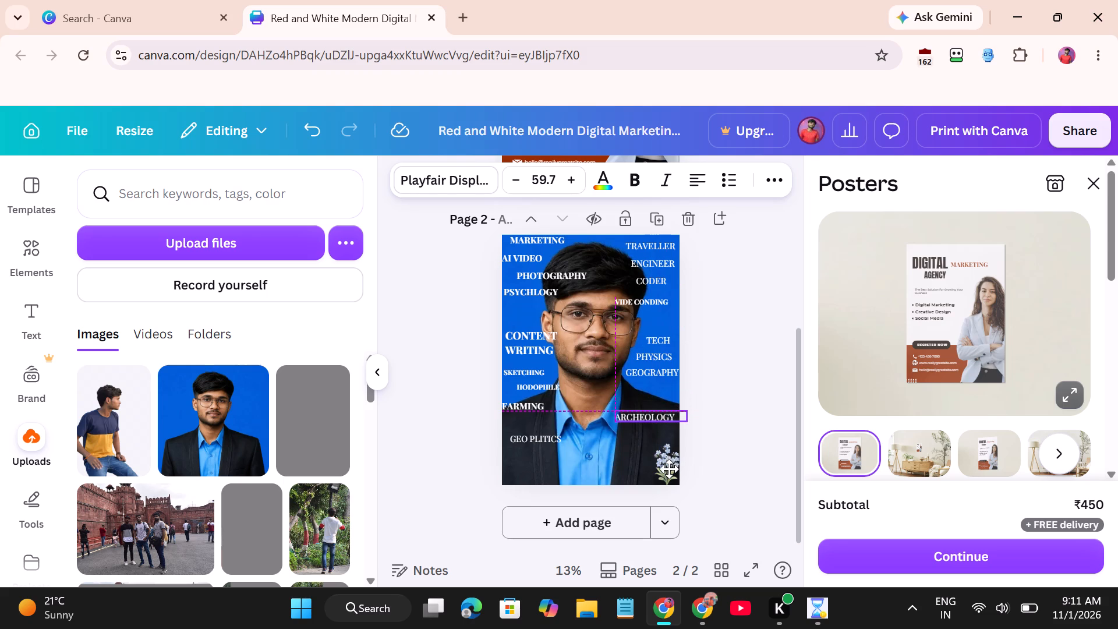
{"action": "left_click_drag", "start_coordinate": [669, 469], "coordinate": [671, 469]}
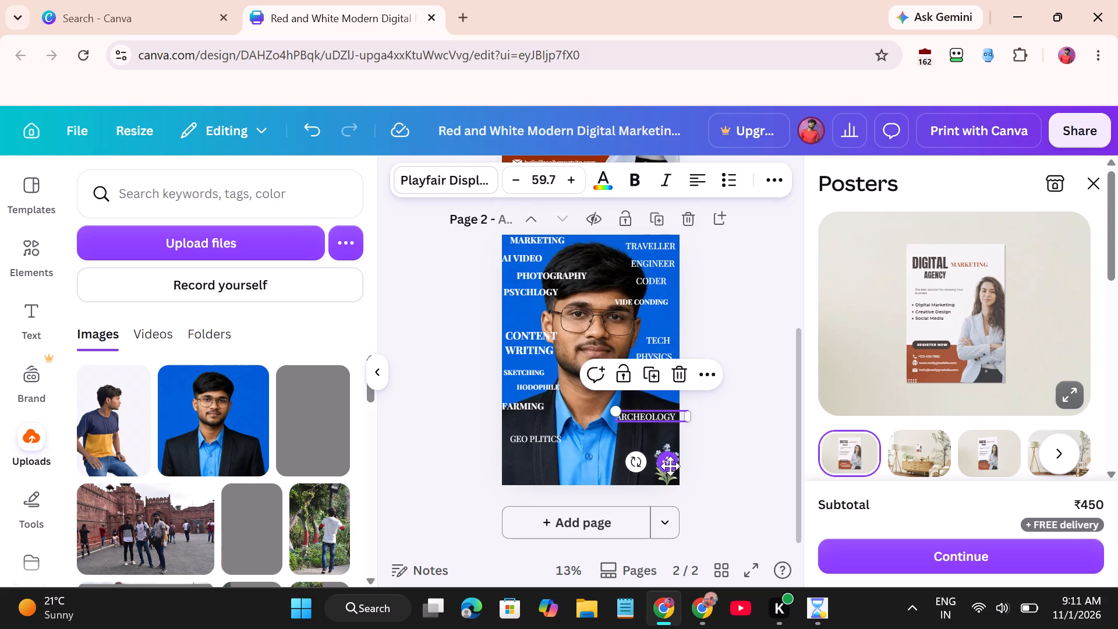
Duplicate the ARCHEOLOGY text and place the copy between GEOGRAPHY and the original ARCHEOLOGY.
{"action": "right_click", "coordinate": [651, 417]}
{"action": "left_click", "coordinate": [706, 220]}
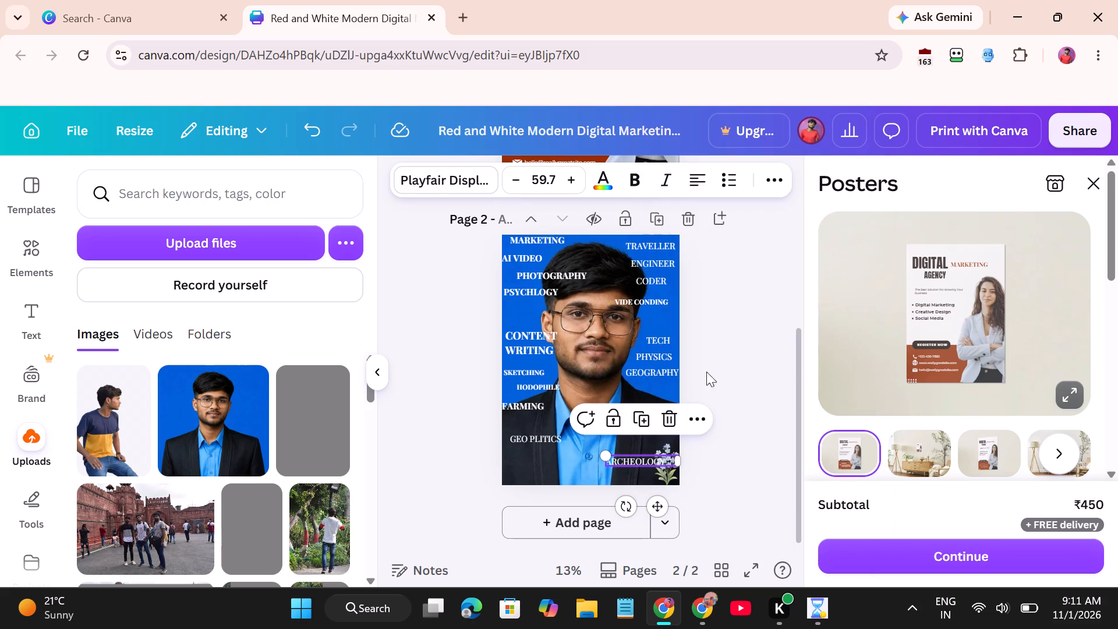
{"action": "left_click_drag", "start_coordinate": [655, 504], "coordinate": [660, 435]}
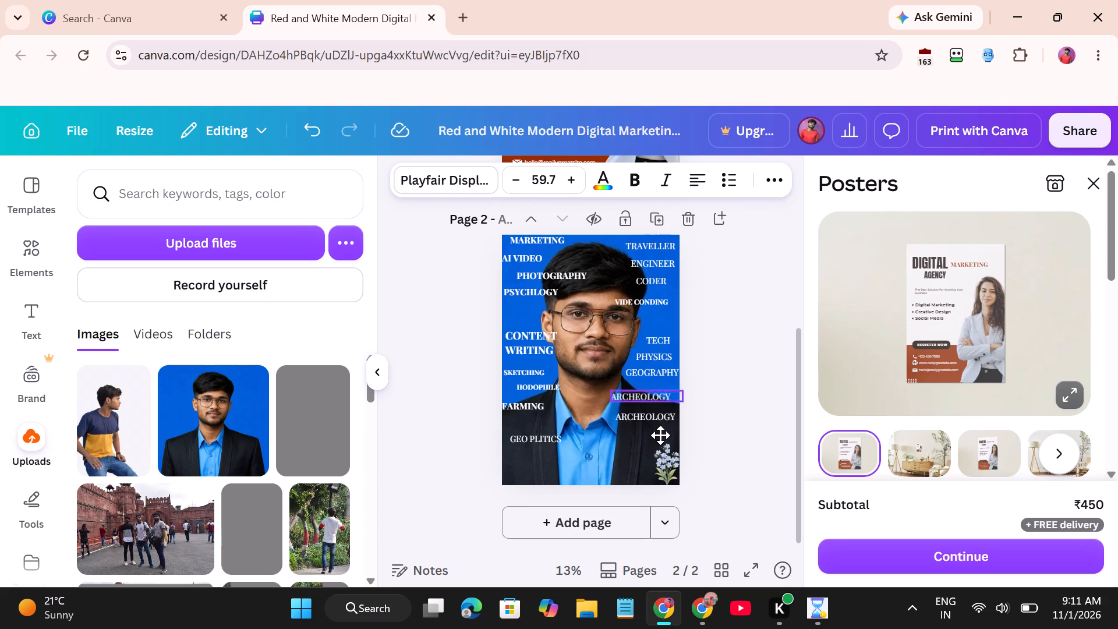
{"action": "left_click_drag", "start_coordinate": [660, 435], "coordinate": [664, 439]}
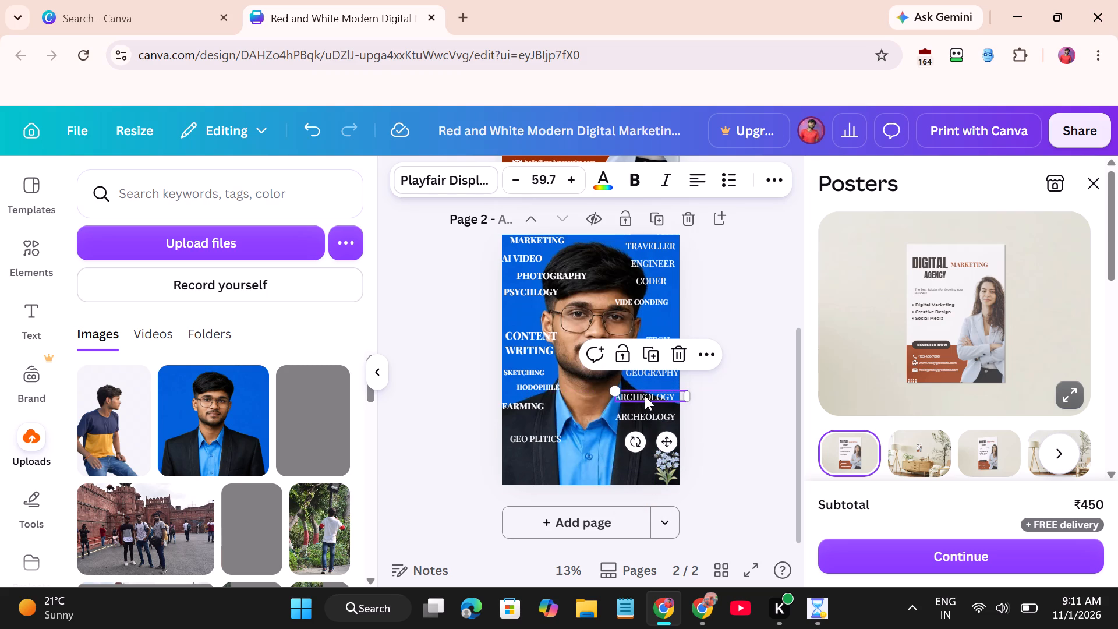
Change the upper ARCHEOLOGY copy's wording to EXPLORING and shift it right so it starts in line with GEOGRAPHY.
{"action": "double_click", "coordinate": [643, 393]}
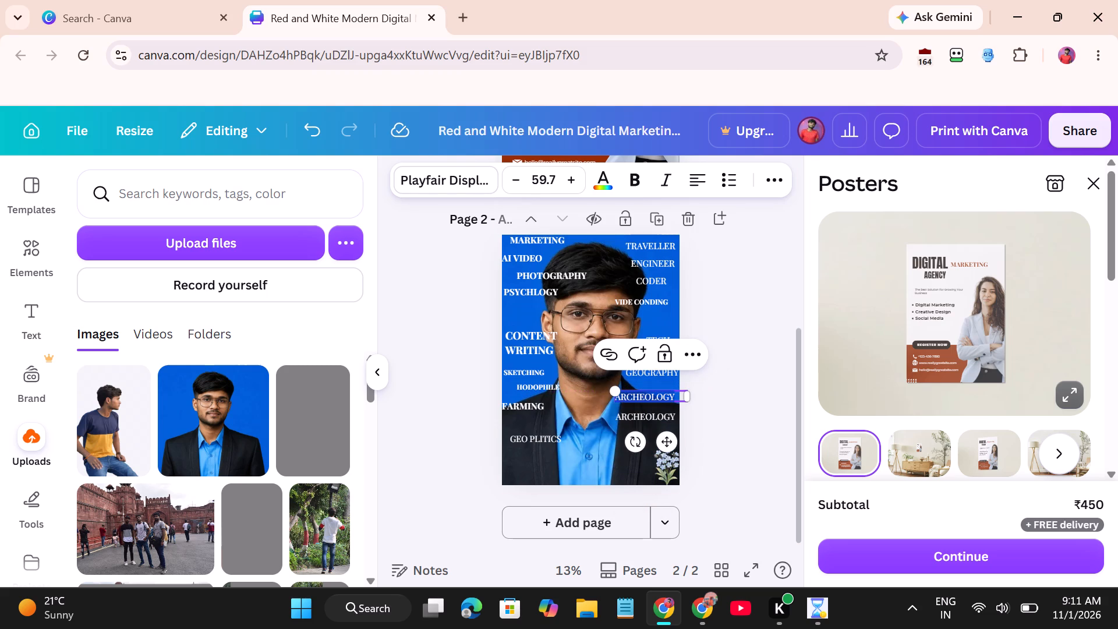
{"action": "type", "text": "exl"}
{"action": "key", "text": "BackSpace"}
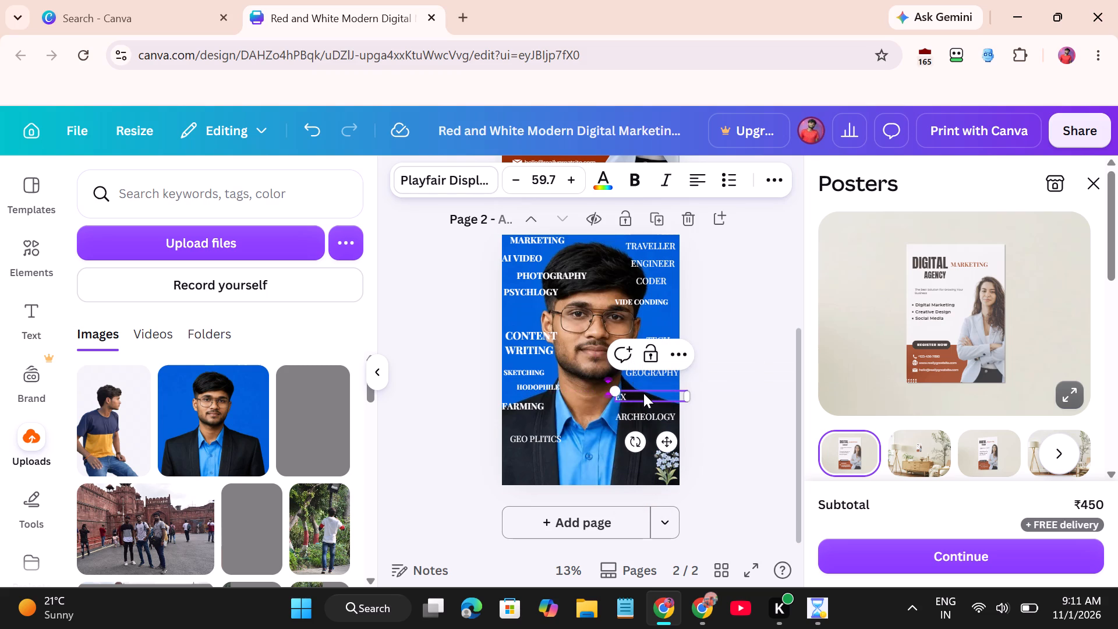
{"action": "type", "text": "plo"}
{"action": "type", "text": "ring"}
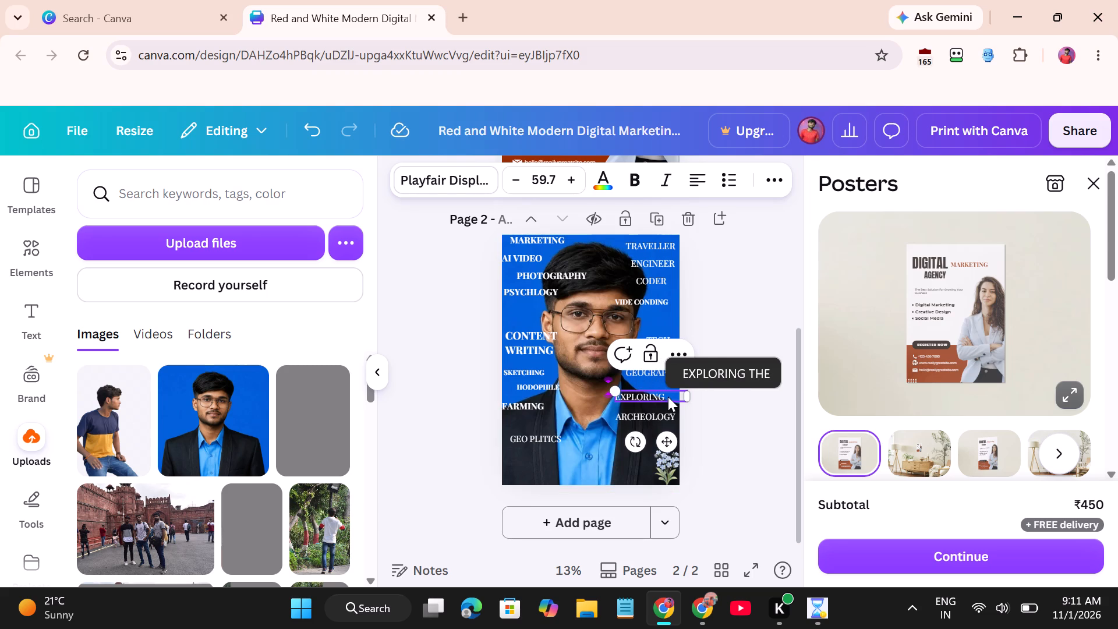
{"action": "left_click_drag", "start_coordinate": [667, 441], "coordinate": [672, 440]}
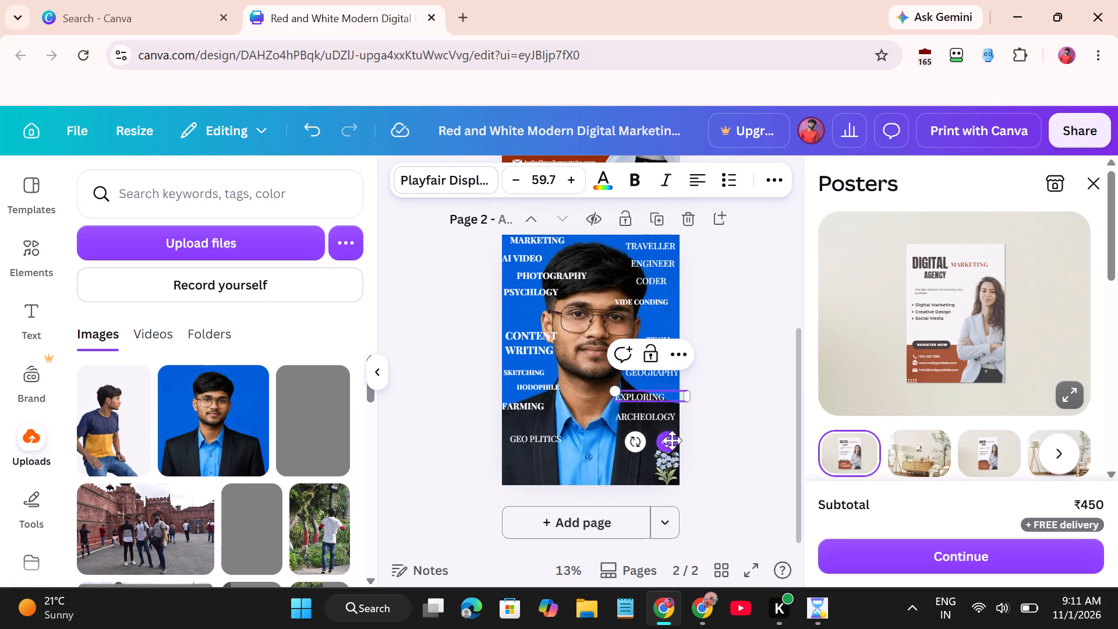
{"action": "left_click_drag", "start_coordinate": [672, 440], "coordinate": [677, 438]}
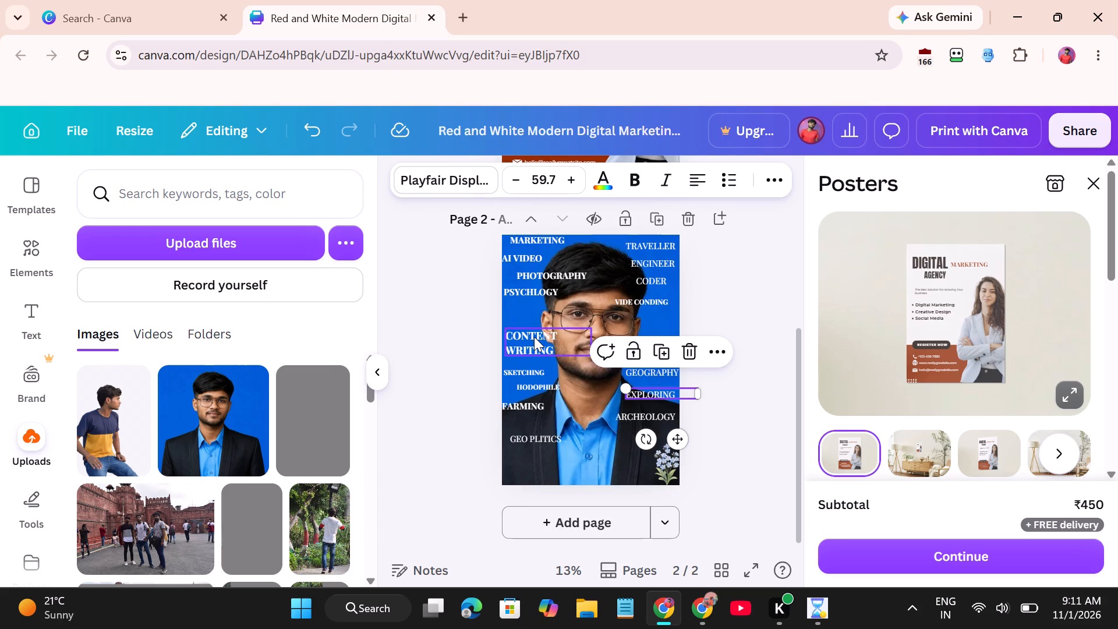
Shrink the CONTENT WRITING text to a font size of about 59.3 and place it just above SKETCHING near the page's left edge.
{"action": "left_click_drag", "start_coordinate": [534, 337], "coordinate": [532, 321]}
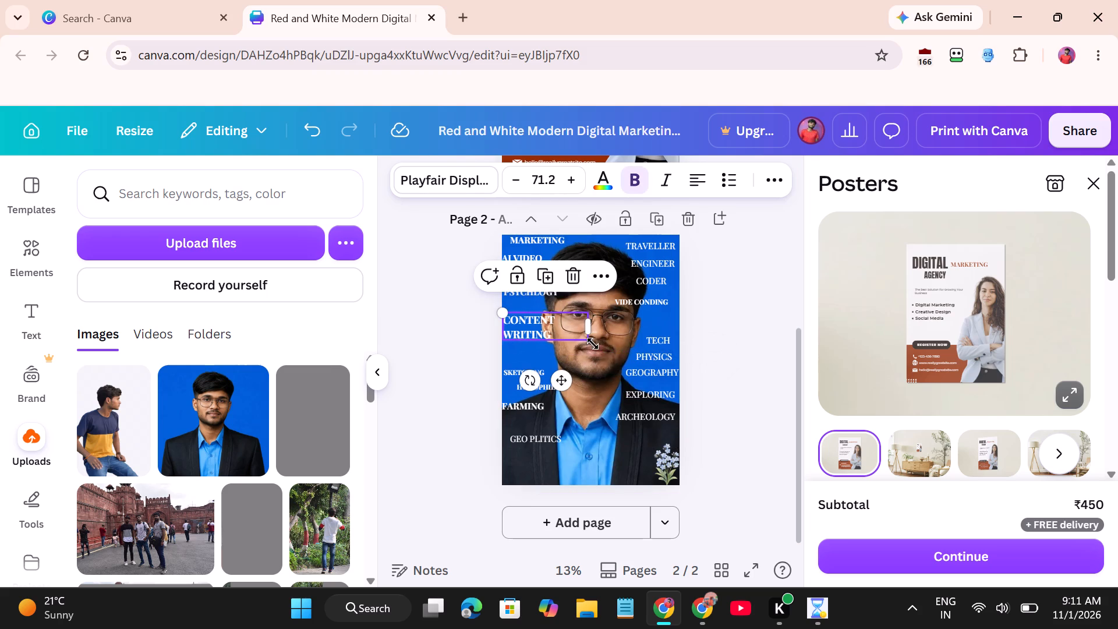
{"action": "left_click_drag", "start_coordinate": [503, 308], "coordinate": [519, 311]}
{"action": "left_click_drag", "start_coordinate": [568, 386], "coordinate": [560, 395]}
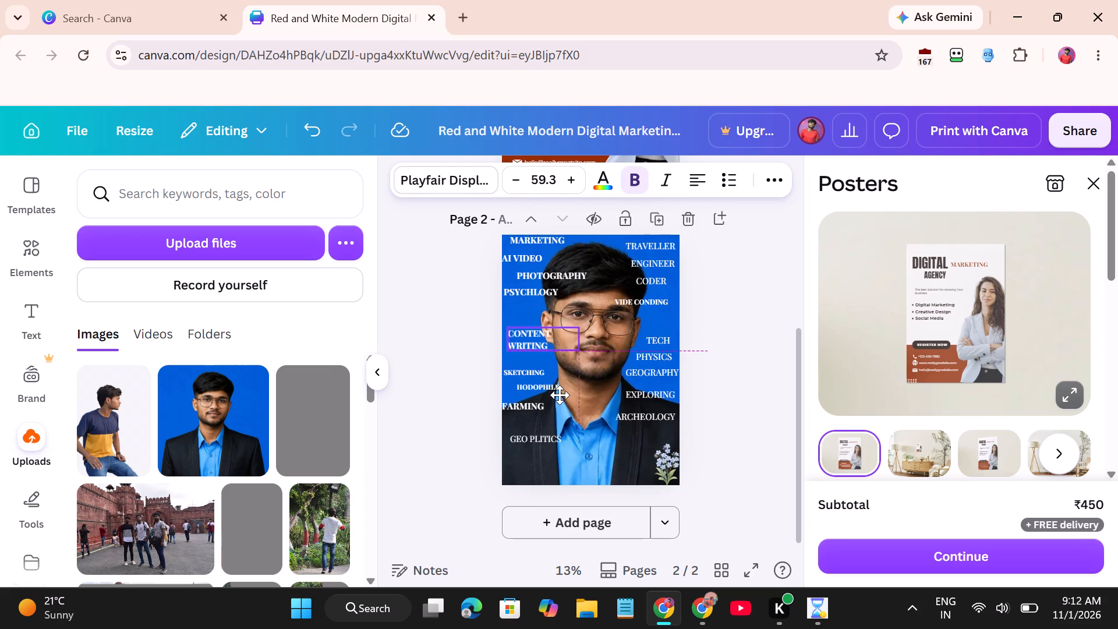
{"action": "left_click_drag", "start_coordinate": [560, 395], "coordinate": [555, 401]}
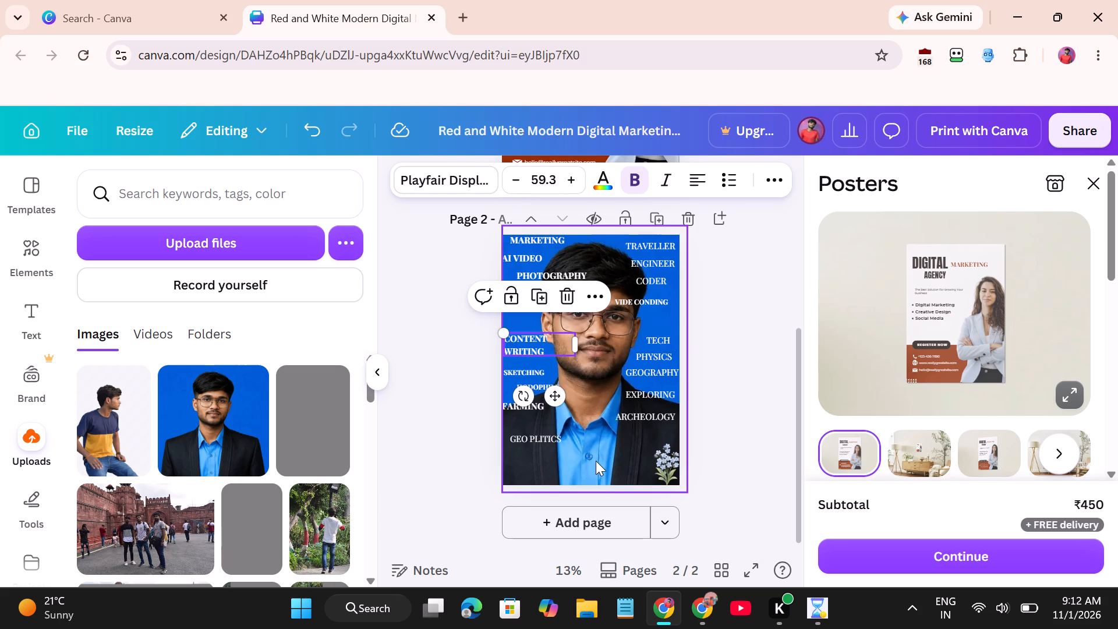
Close the Posters print preview to free up the editing area.
{"action": "scroll", "coordinate": [596, 456], "scroll_direction": "down", "scroll_amount": 2}
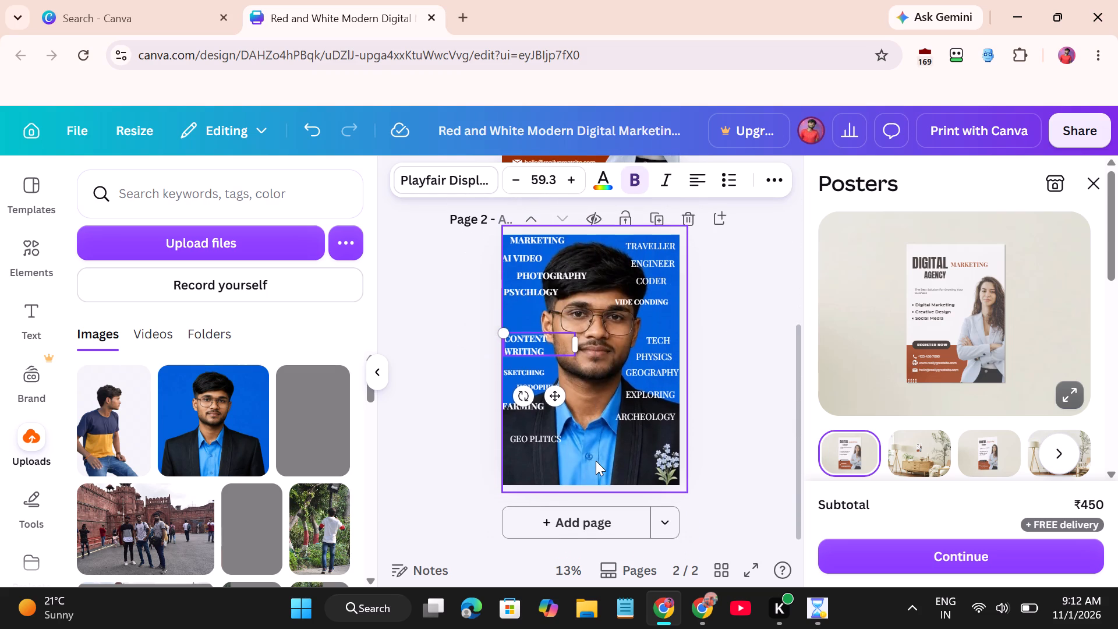
{"action": "scroll", "coordinate": [596, 461], "scroll_direction": "down", "scroll_amount": 2}
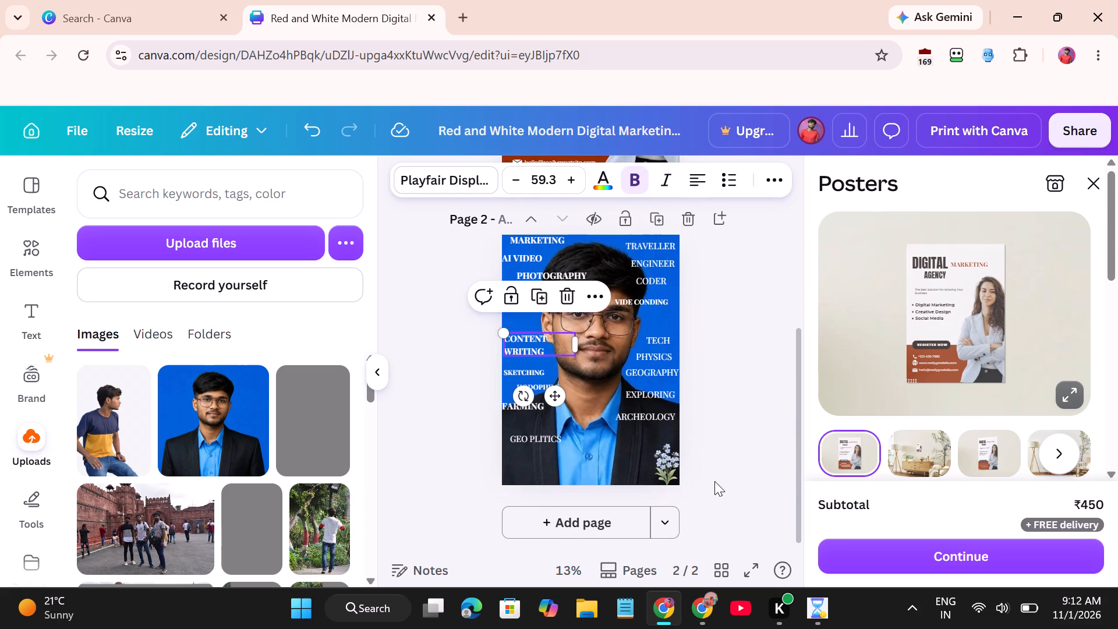
{"action": "scroll", "coordinate": [596, 356], "scroll_direction": "up", "scroll_amount": 6}
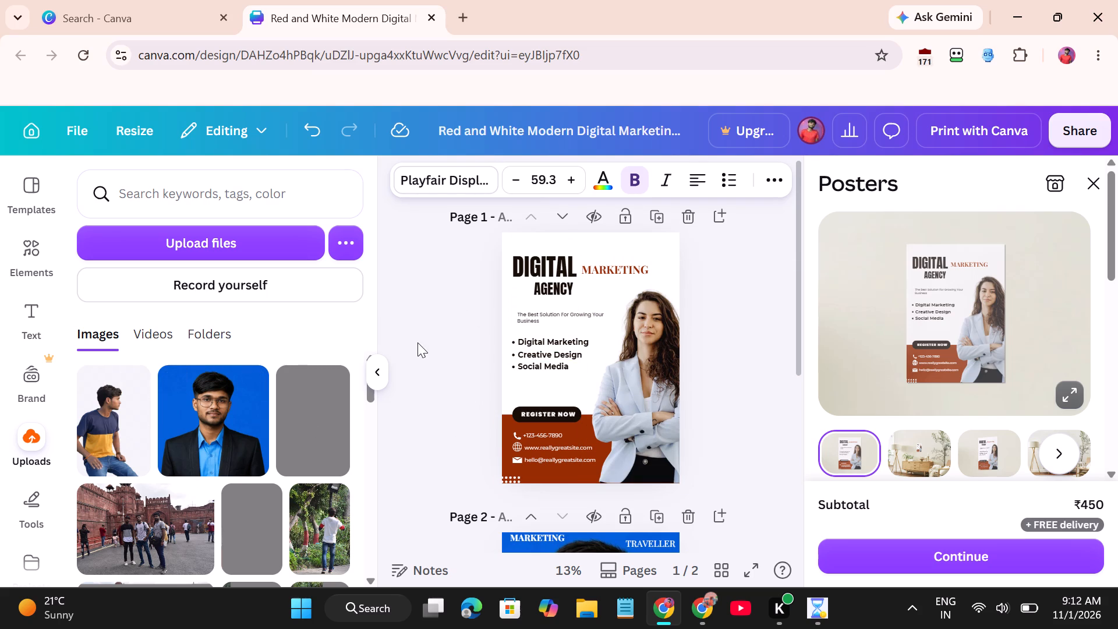
{"action": "left_click", "coordinate": [1102, 178]}
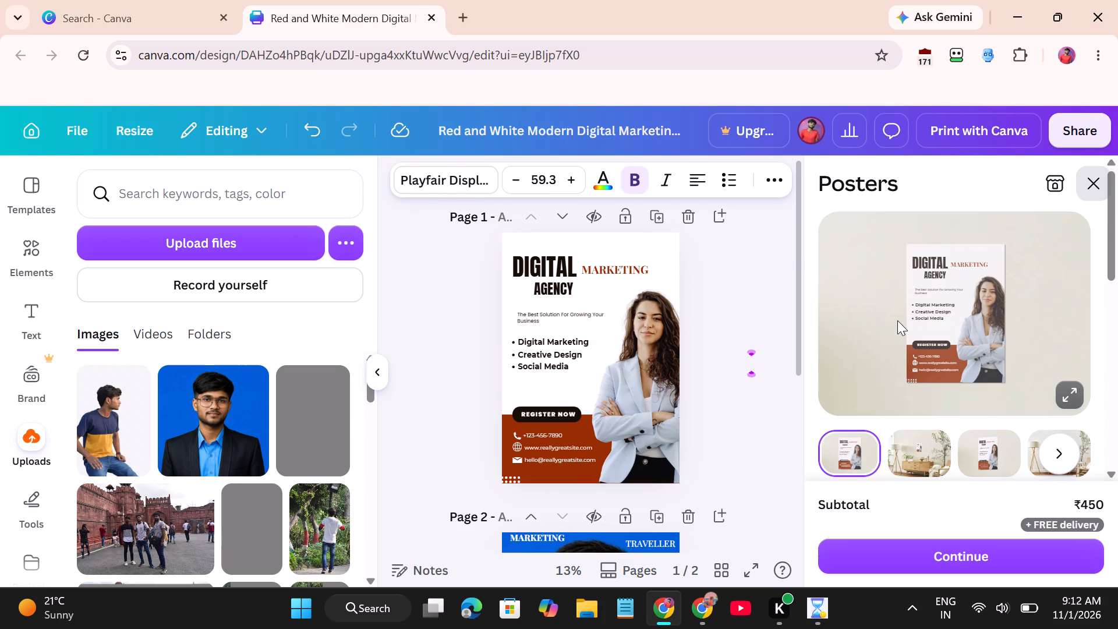
{"action": "scroll", "coordinate": [897, 320], "scroll_direction": "down", "scroll_amount": 6}
{"action": "scroll", "coordinate": [897, 320], "scroll_direction": "up", "scroll_amount": 5}
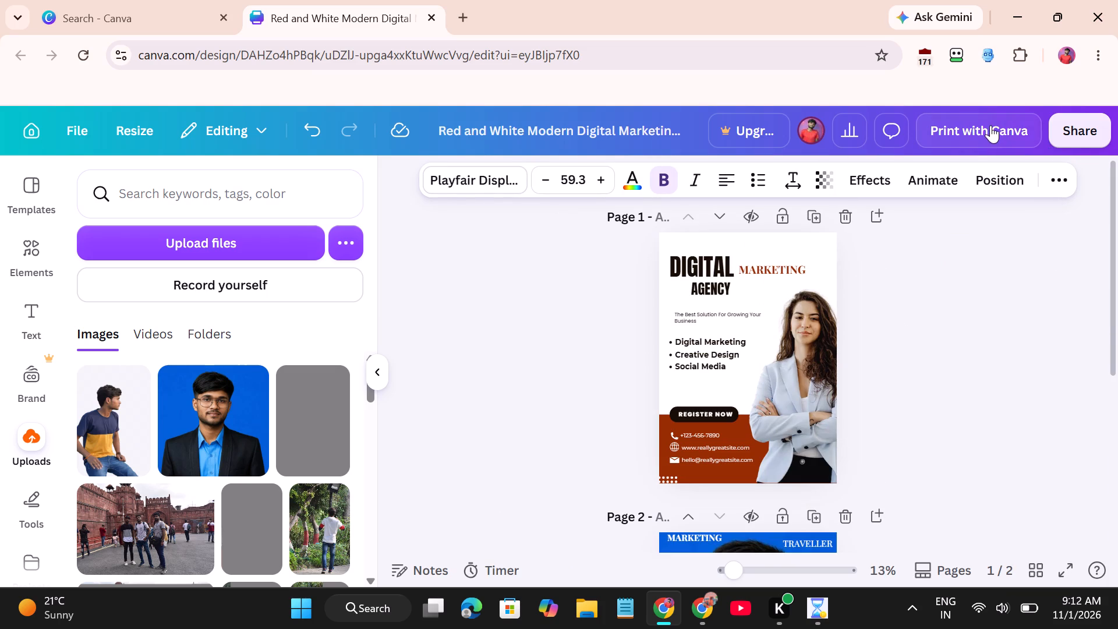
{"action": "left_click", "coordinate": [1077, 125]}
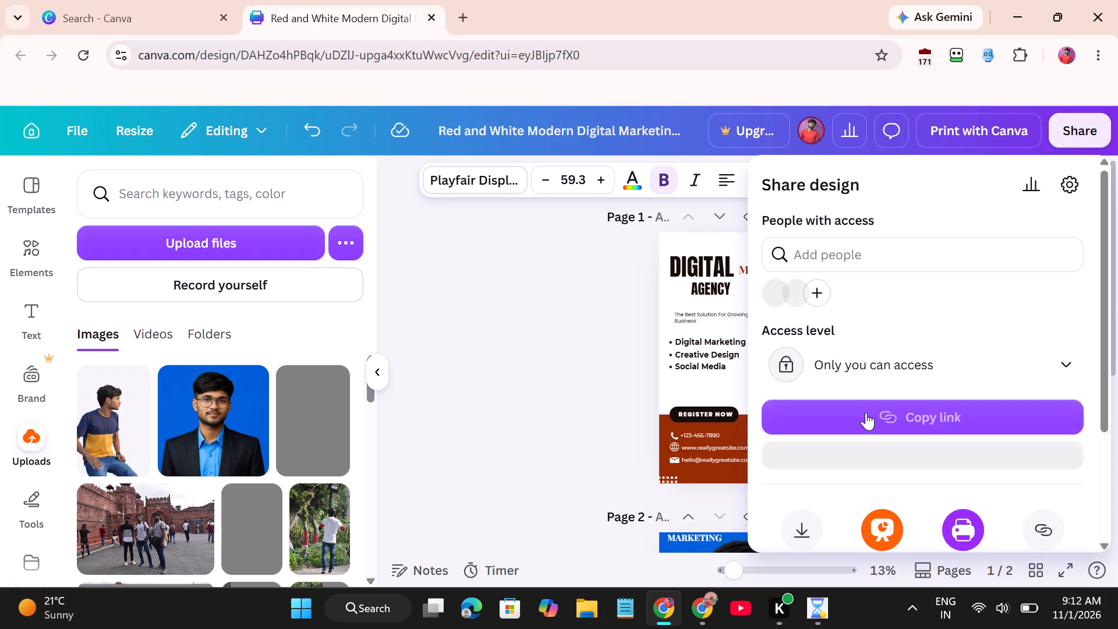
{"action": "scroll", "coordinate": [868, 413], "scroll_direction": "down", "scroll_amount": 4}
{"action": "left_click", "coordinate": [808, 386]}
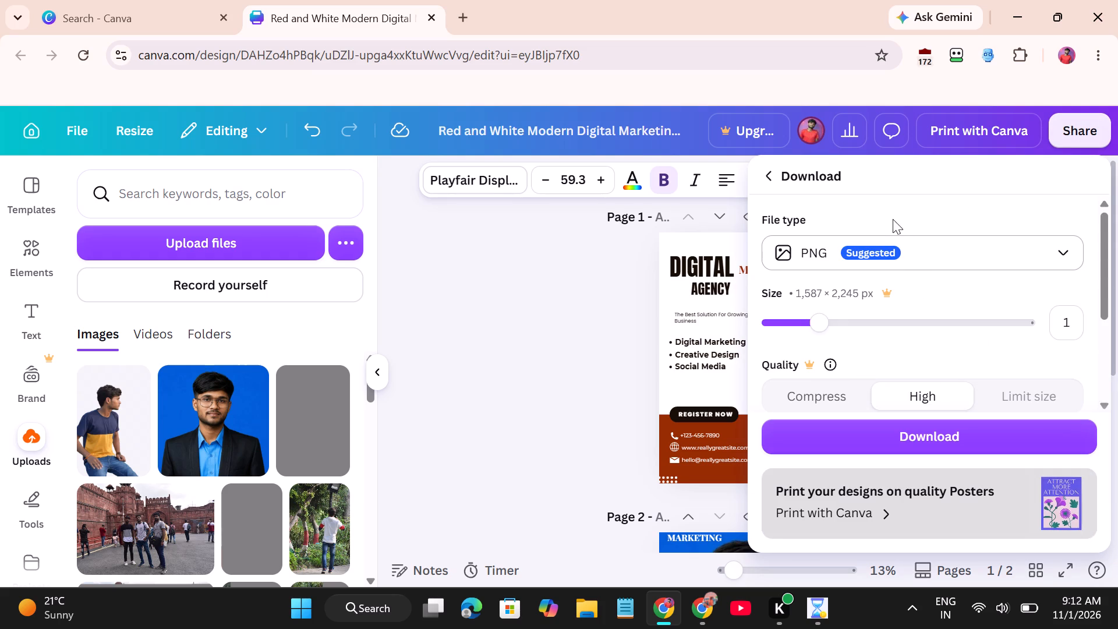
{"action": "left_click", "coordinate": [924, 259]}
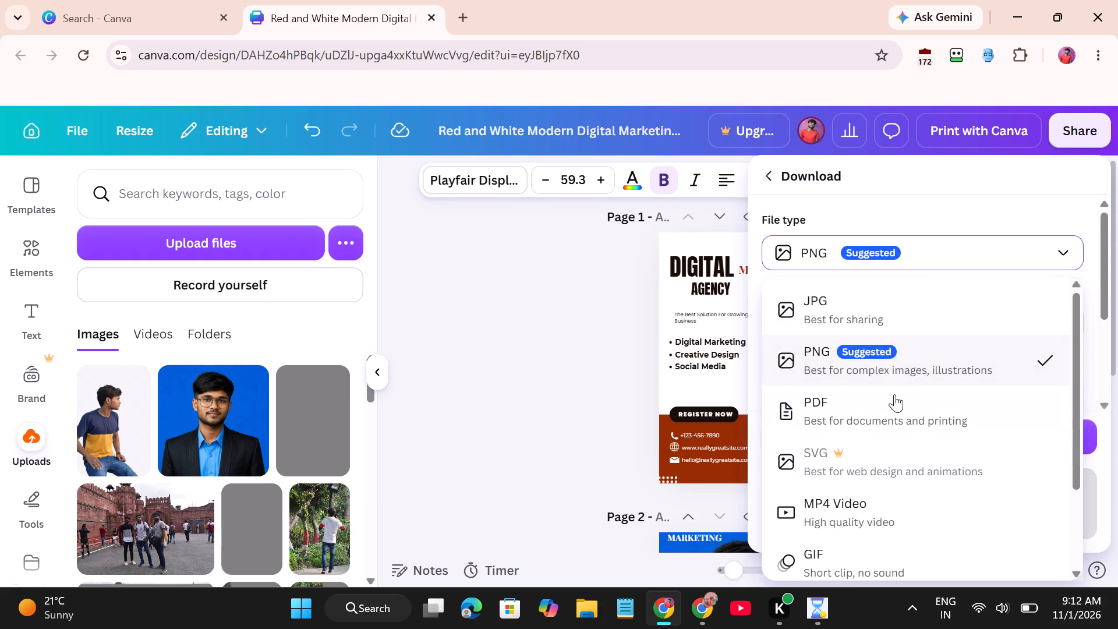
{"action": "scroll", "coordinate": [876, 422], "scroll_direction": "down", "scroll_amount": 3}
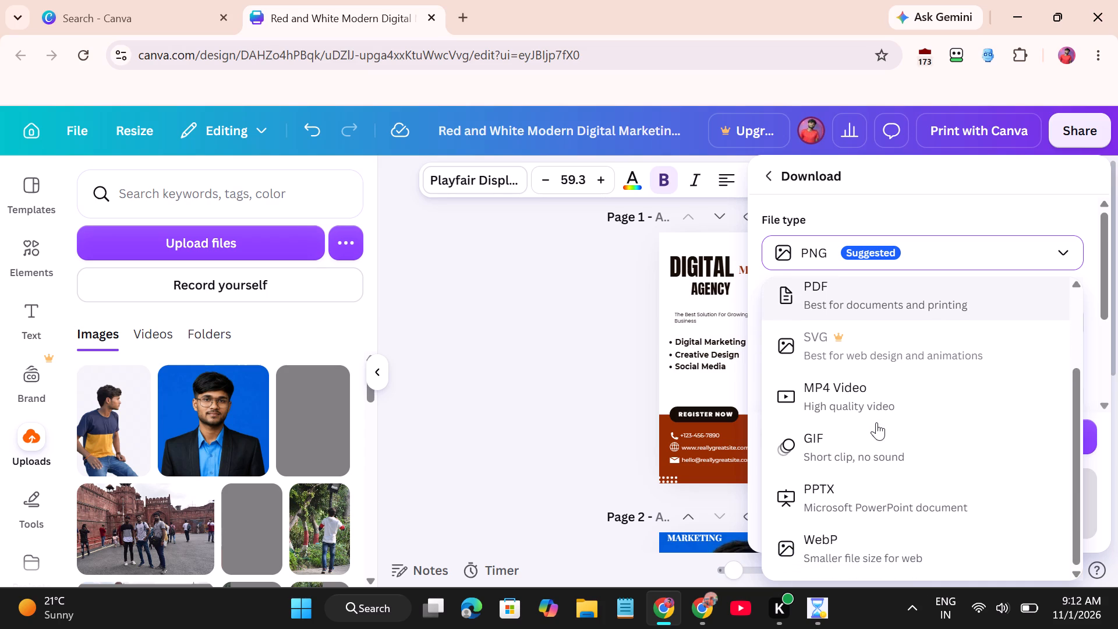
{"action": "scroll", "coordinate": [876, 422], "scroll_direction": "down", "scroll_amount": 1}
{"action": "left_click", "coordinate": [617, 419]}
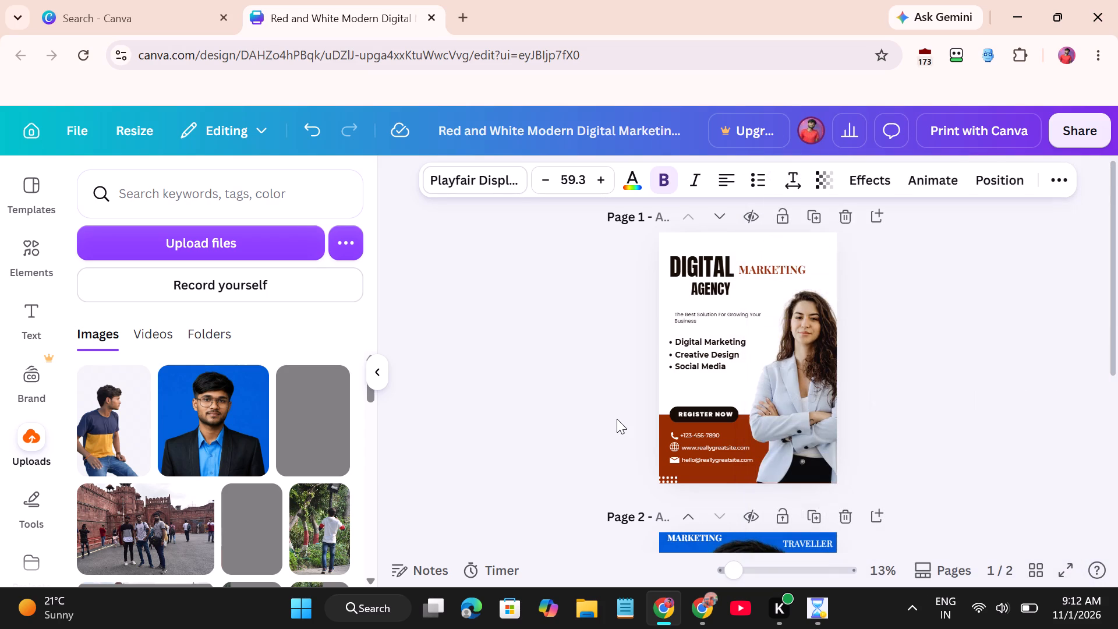
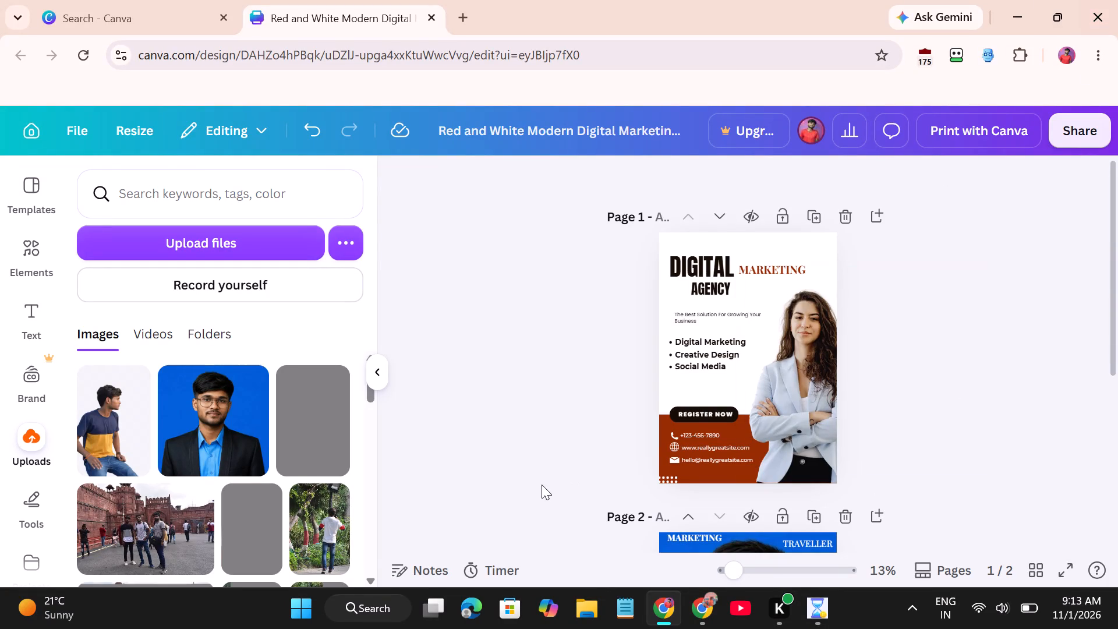
Put the computer to sleep, leaving the poster design open.
{"action": "left_click", "coordinate": [299, 609]}
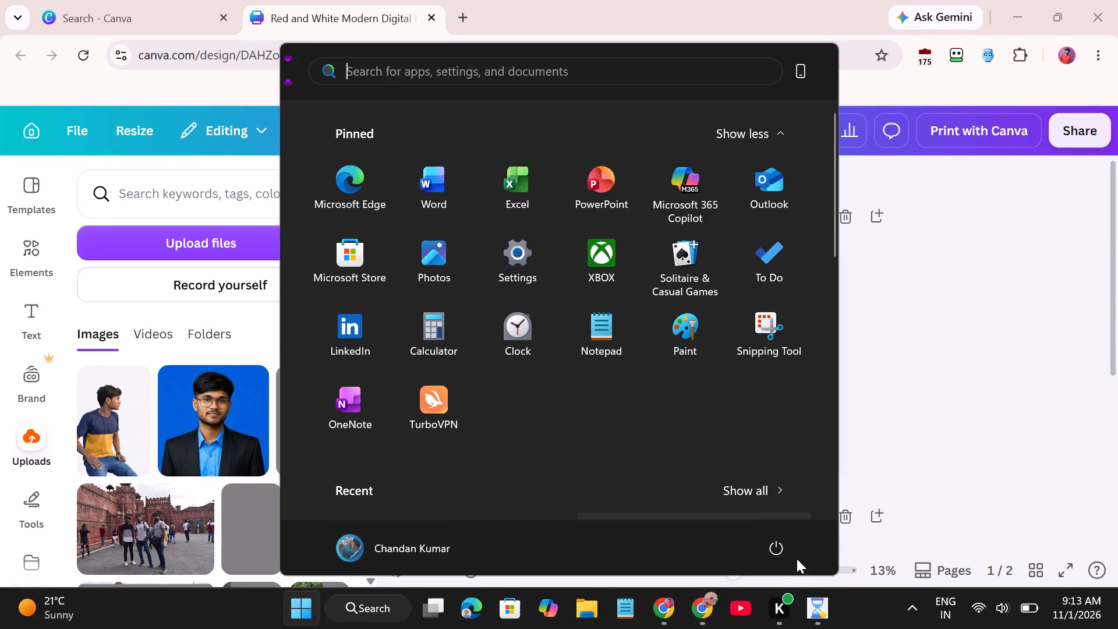
{"action": "left_click", "coordinate": [778, 553]}
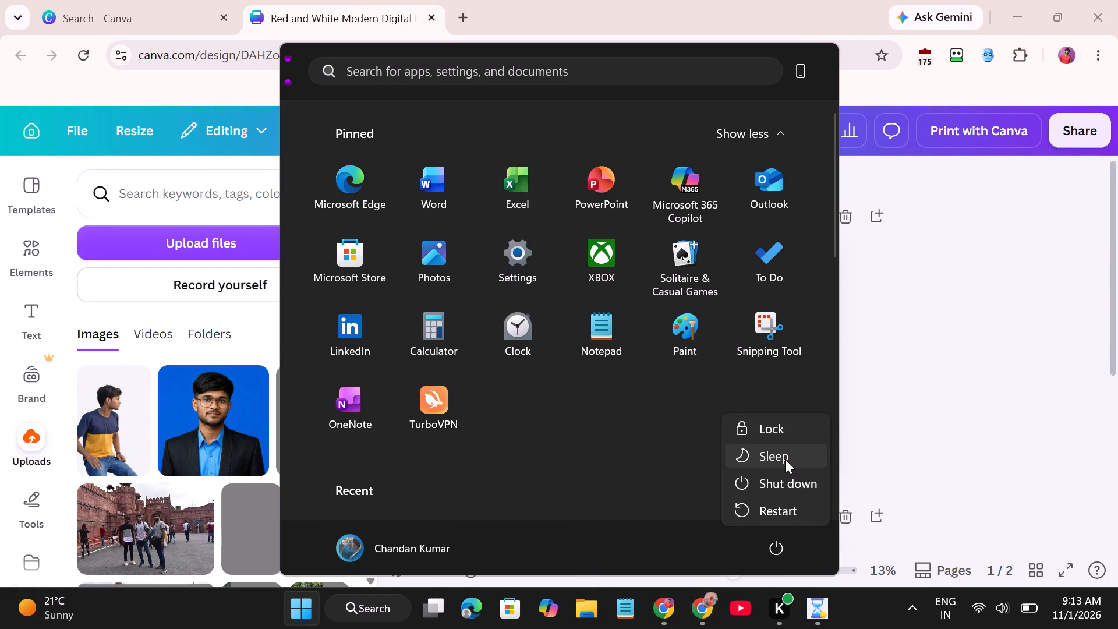
{"action": "left_click", "coordinate": [785, 459]}
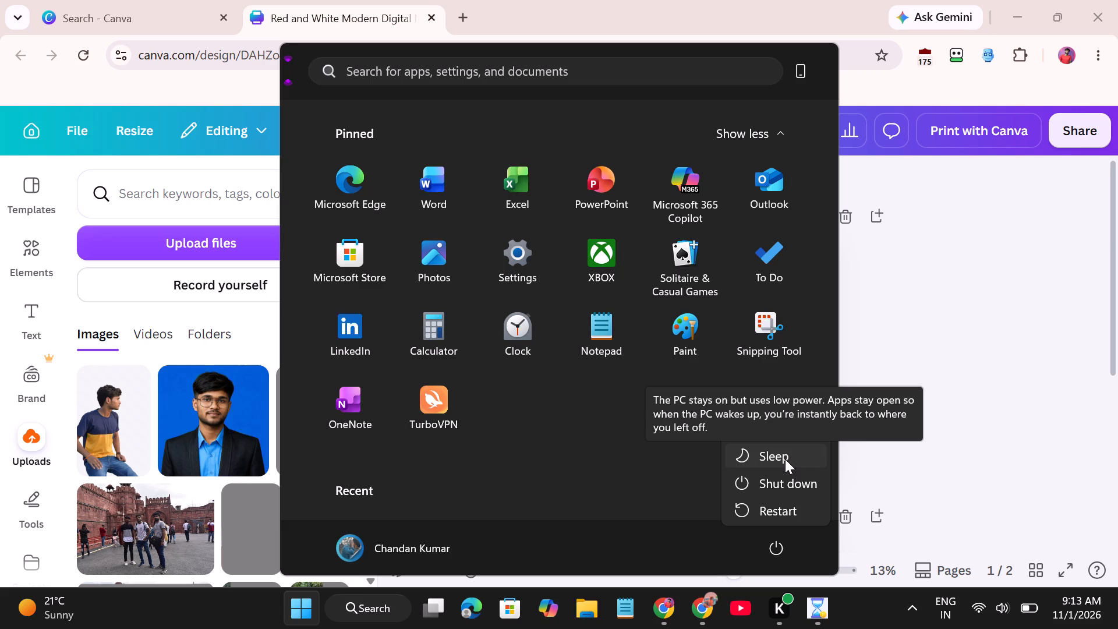